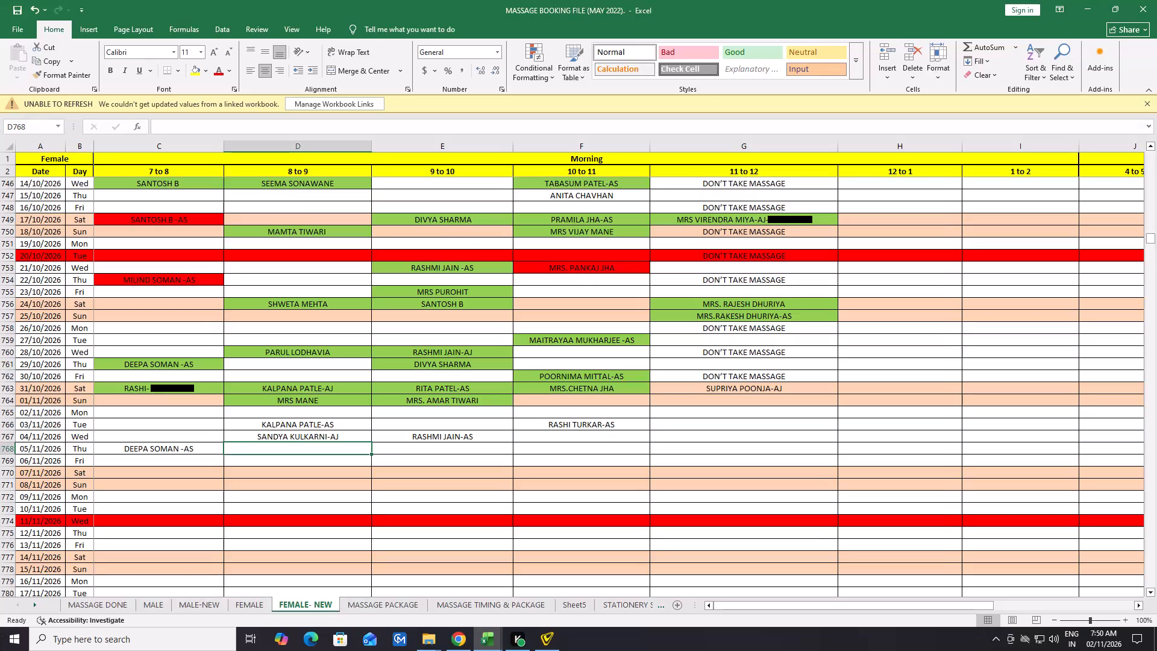
In the PERSONAL COLLECTION NOV'2026 workbook's Daily Collection sheet, enter 11000 under Amruta for 02/11/2026.
click(490, 641)
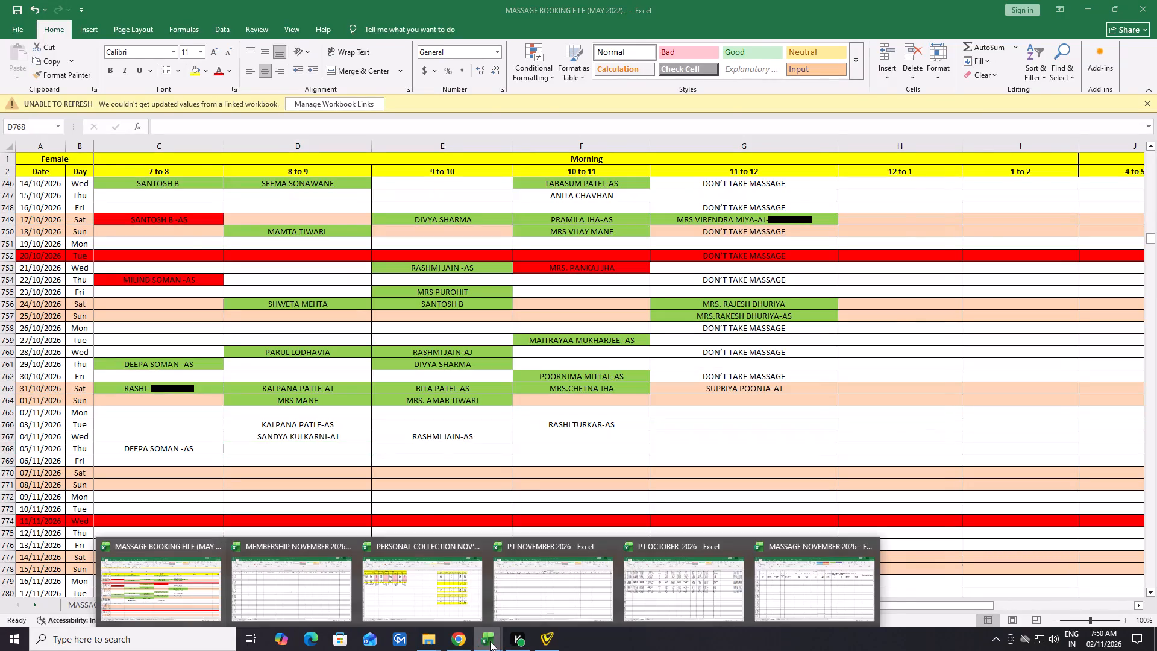
click(429, 617)
click(119, 605)
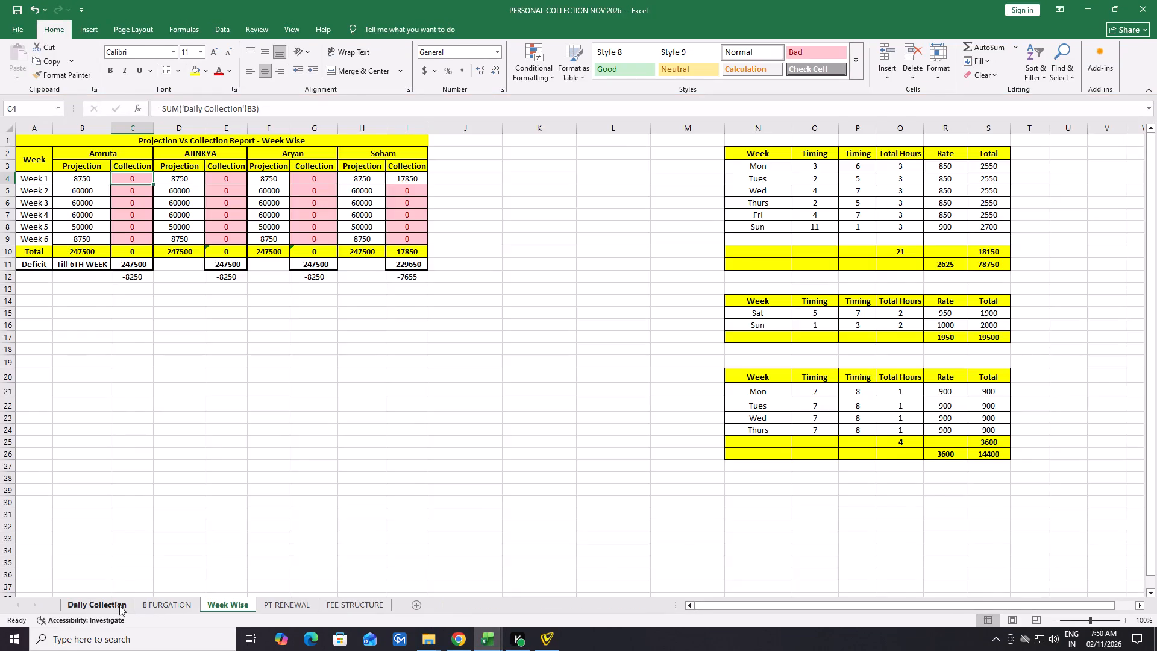
click(90, 162)
click(96, 176)
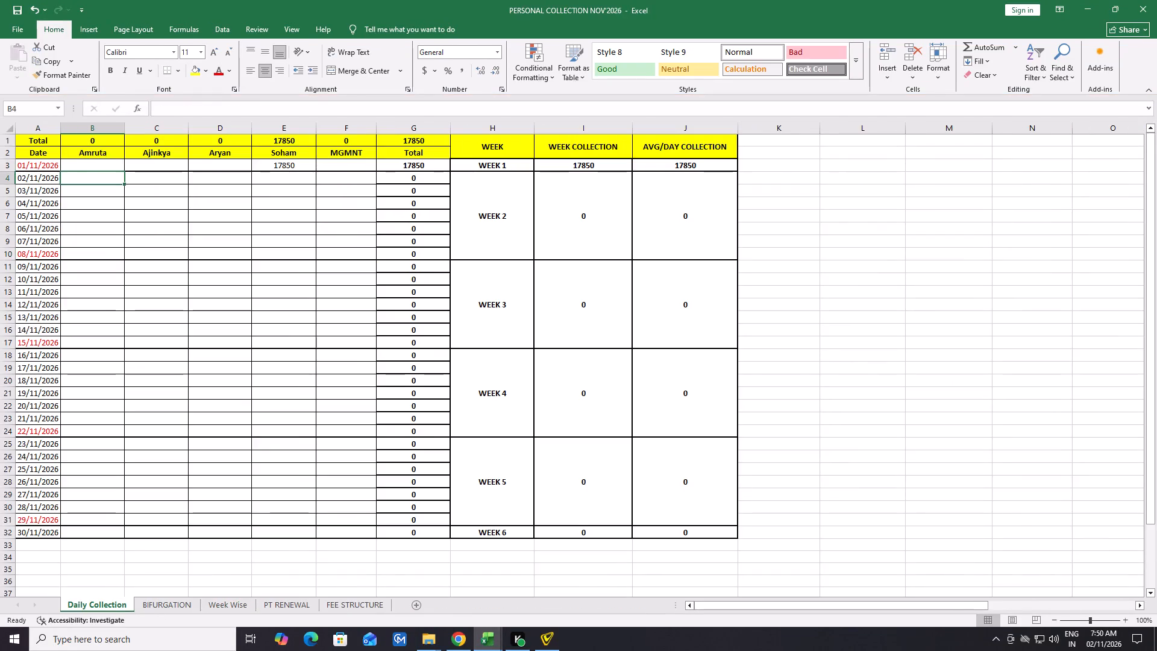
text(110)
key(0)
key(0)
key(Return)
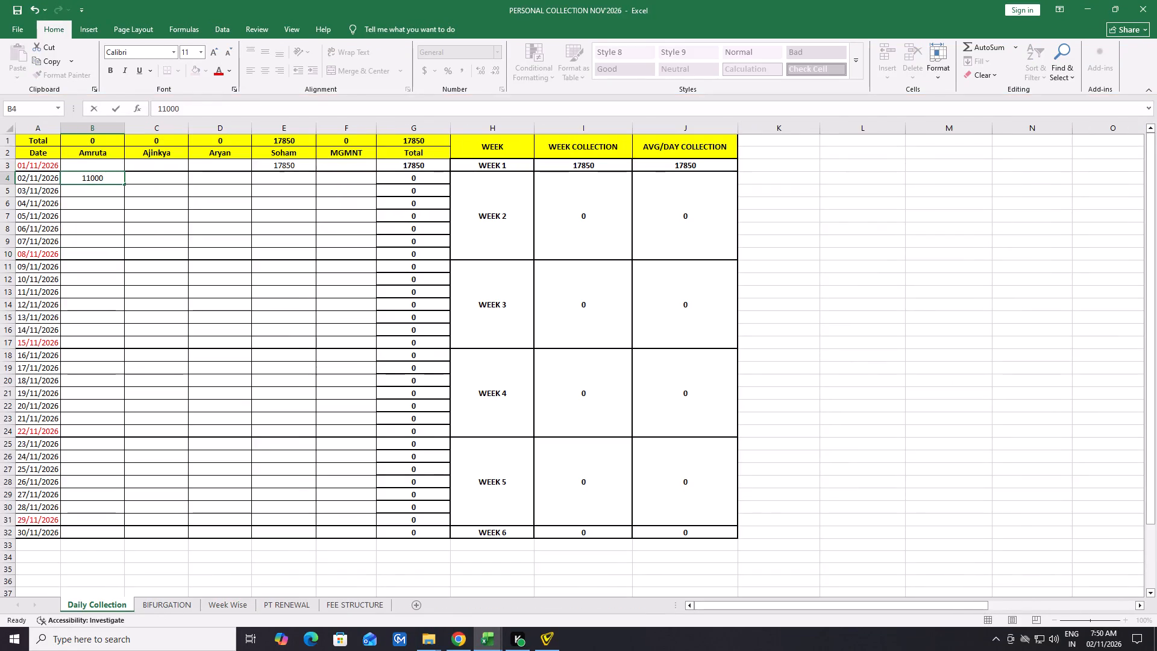
On the BIFURGATION sheet, enter 11000 as Amruta's Membership amount.
click(178, 597)
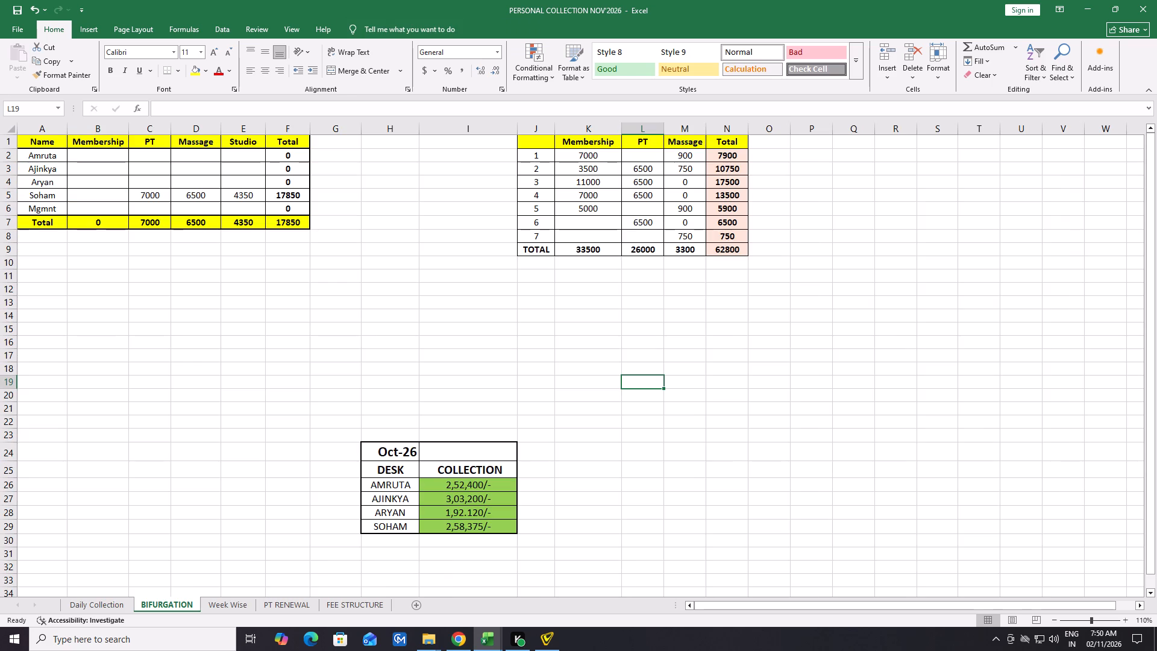
click(92, 153)
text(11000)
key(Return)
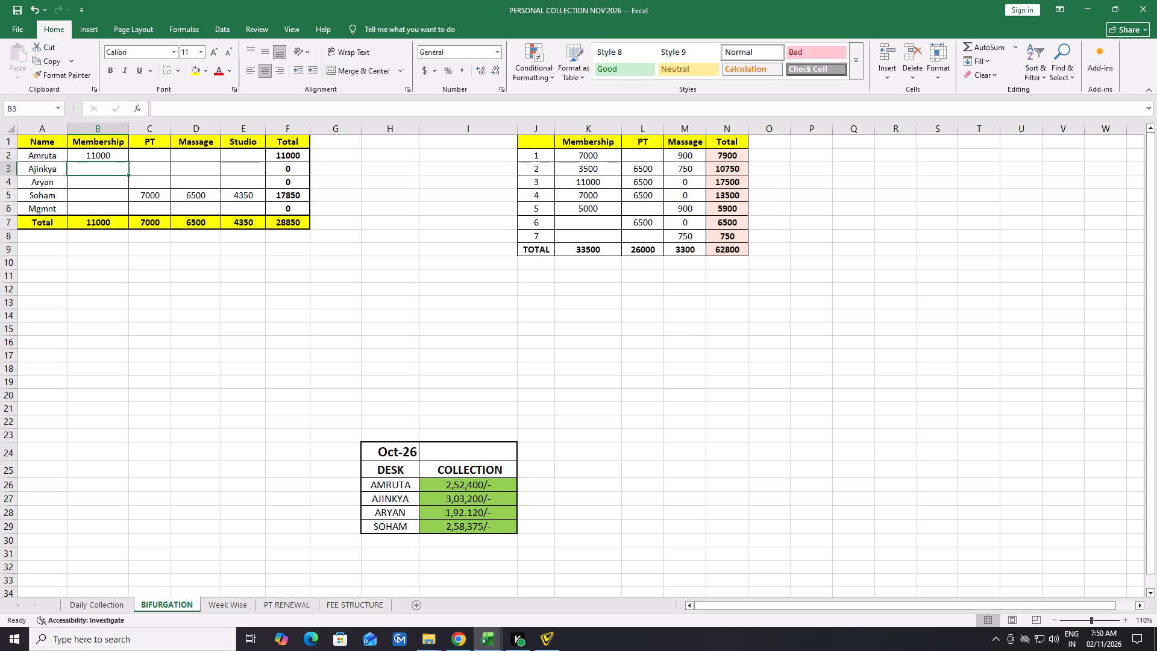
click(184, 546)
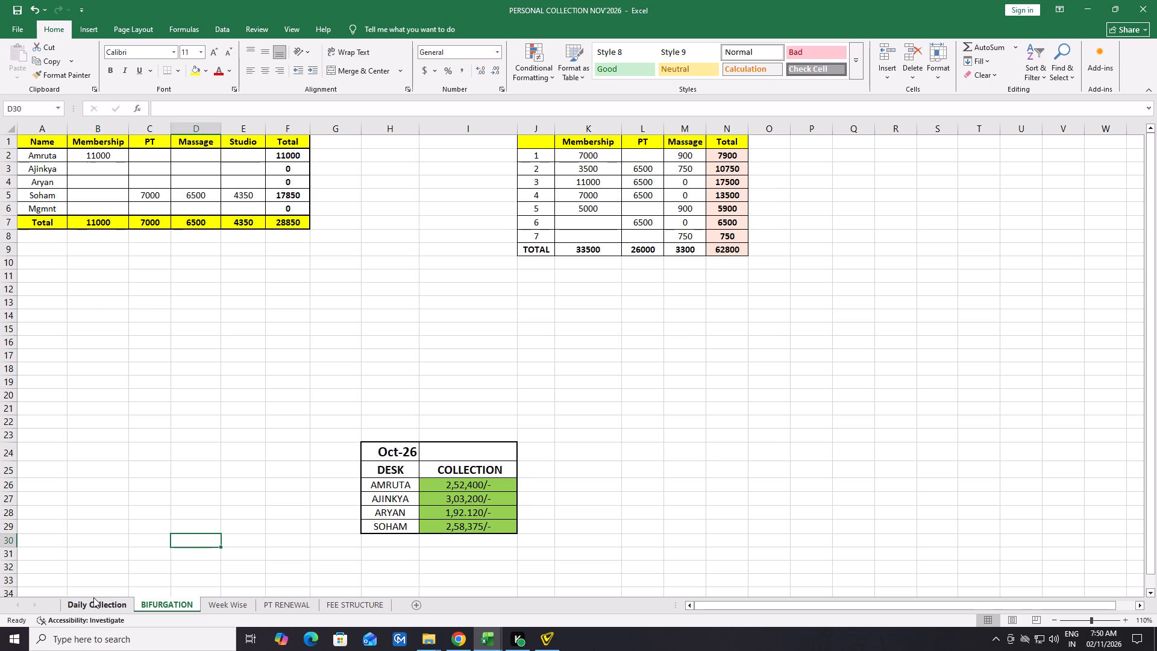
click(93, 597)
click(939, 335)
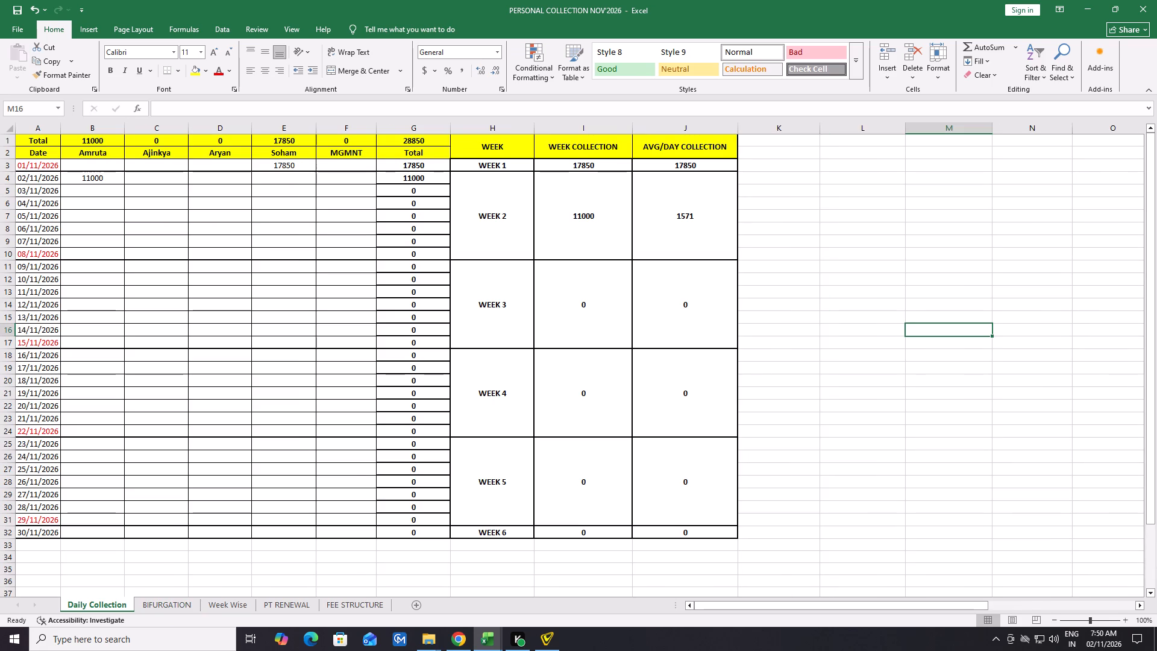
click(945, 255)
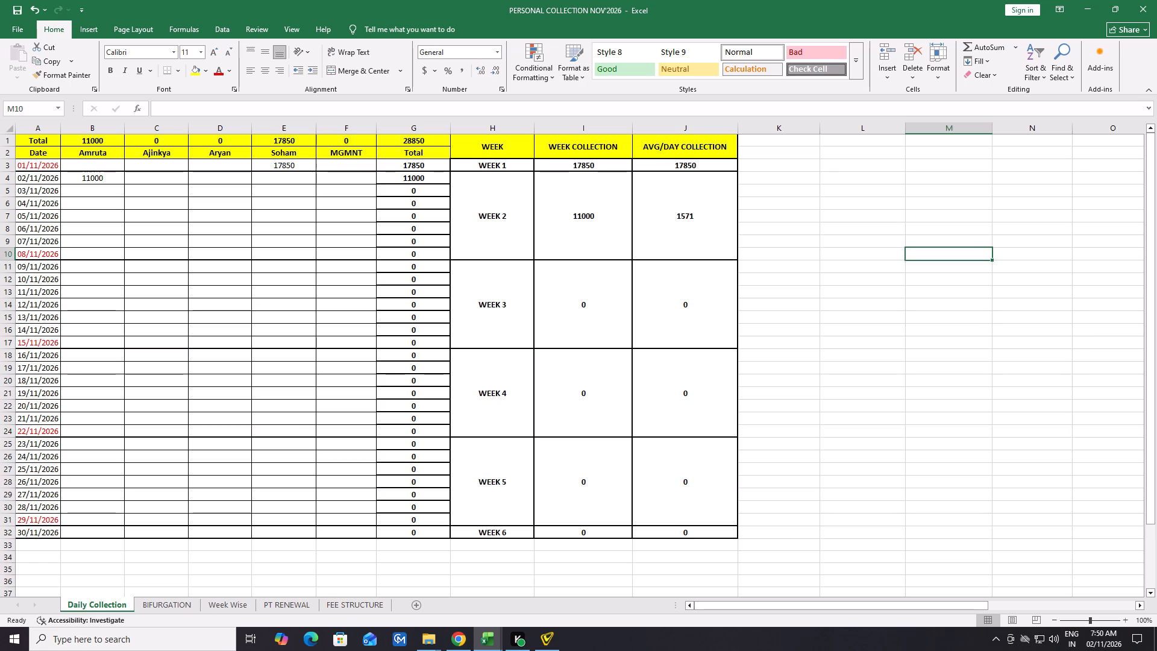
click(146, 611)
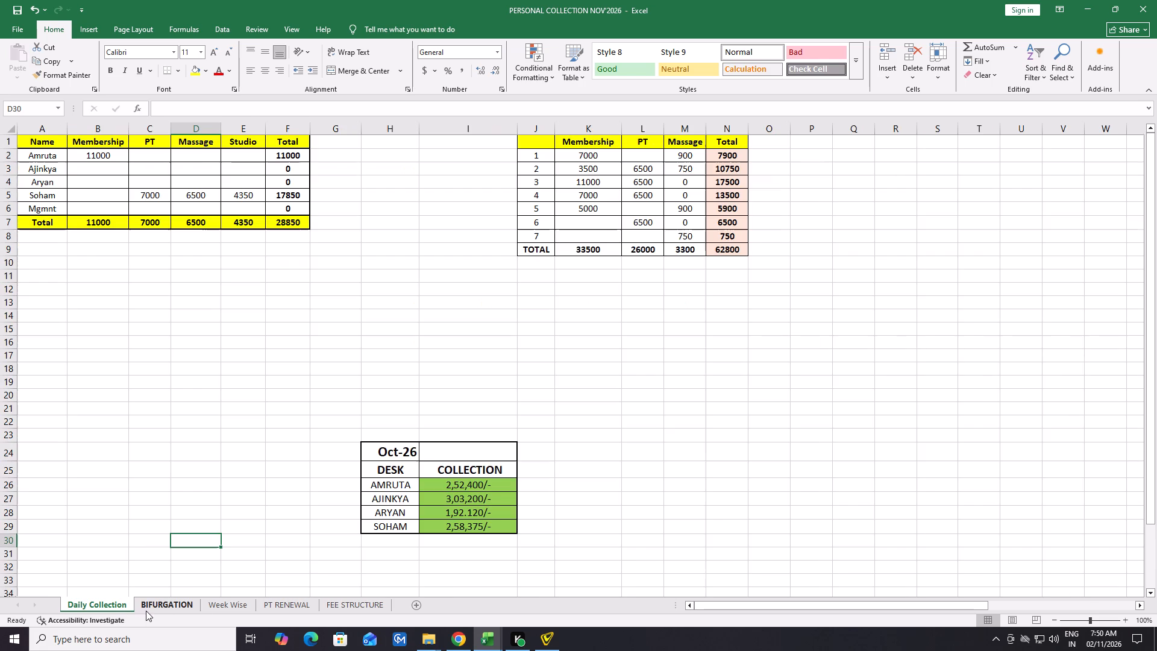
Switch to the MEMBERSHIP NOVEMBER 2026 workbook, check the Check In window, and enter the member's name in the Entry Sheet's first row.
click(479, 641)
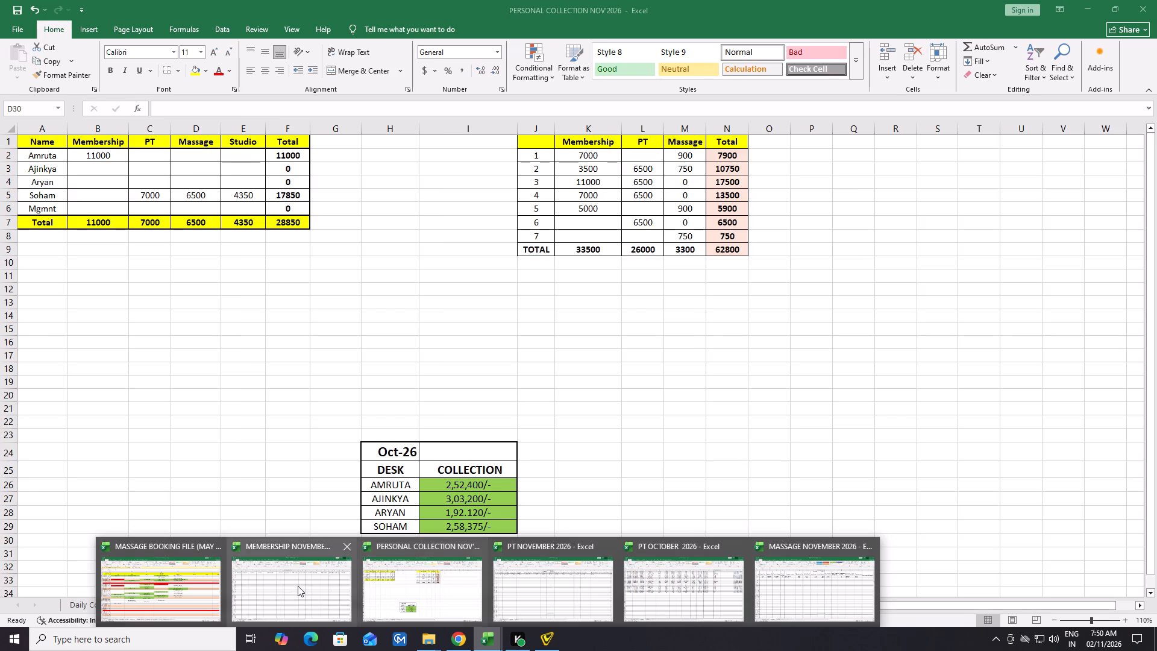
click(298, 586)
click(553, 635)
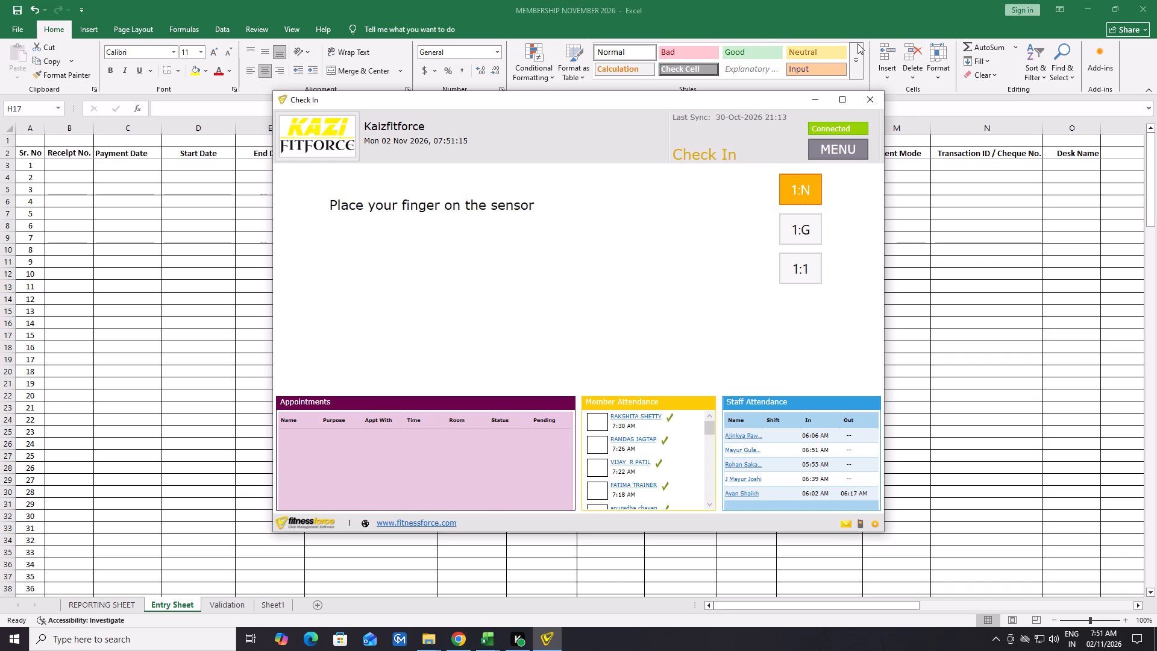
click(803, 98)
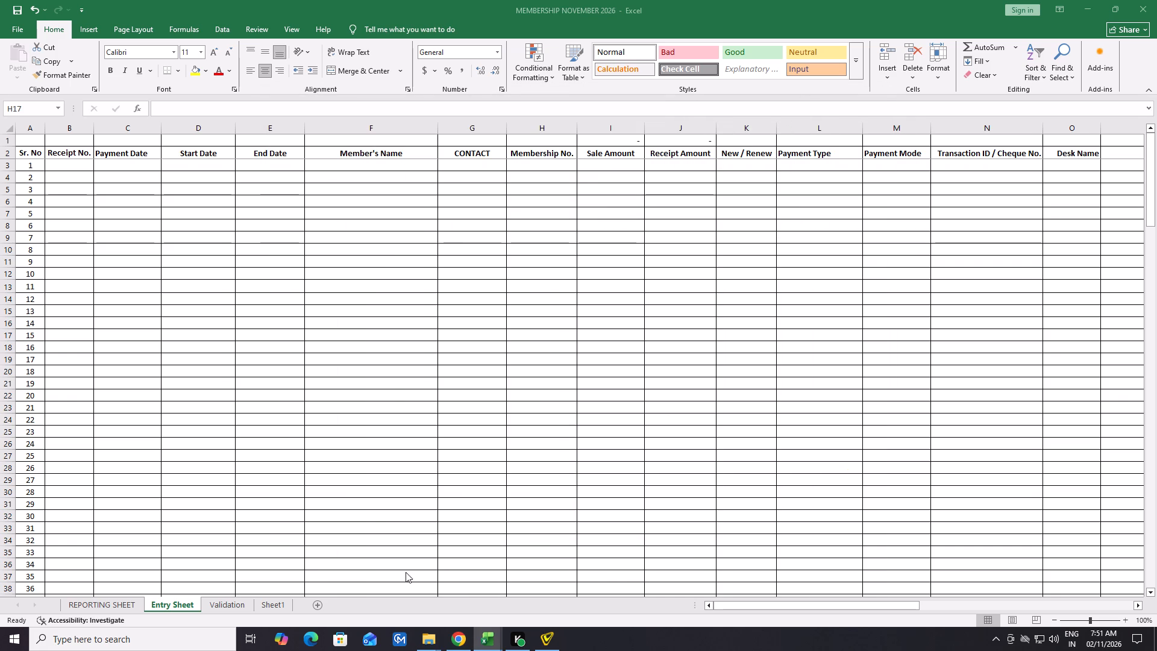
click(371, 166)
click(373, 166)
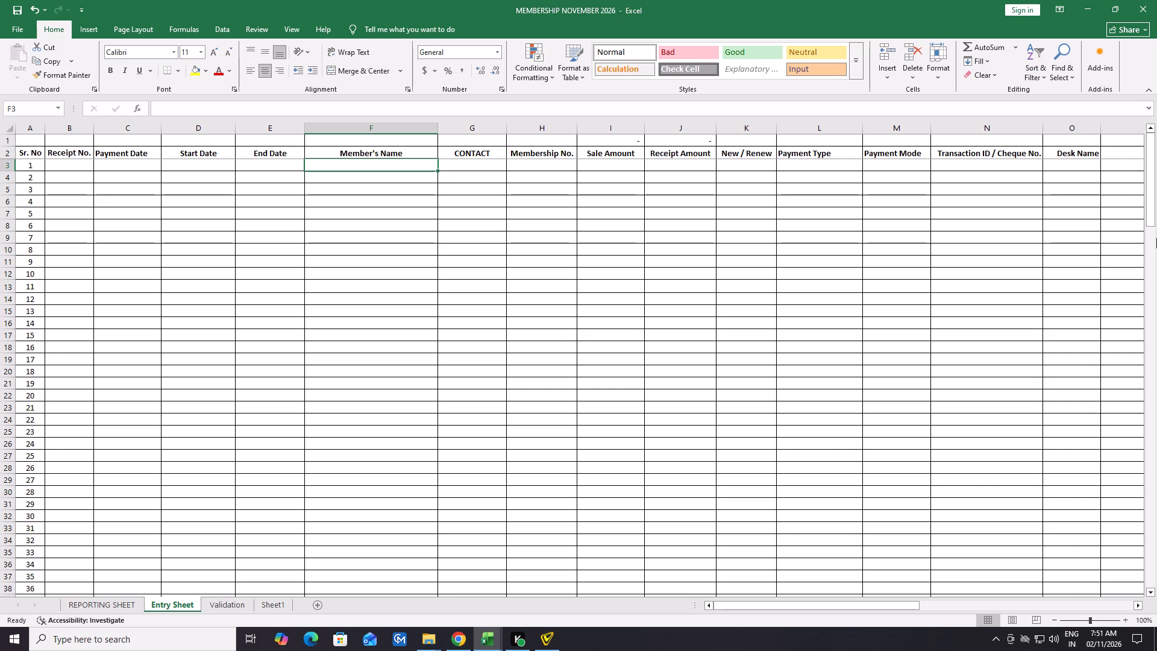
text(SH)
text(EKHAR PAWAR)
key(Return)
Enter today's date, 02/11/2026, as both the Payment Date and the Start Date in the member's row.
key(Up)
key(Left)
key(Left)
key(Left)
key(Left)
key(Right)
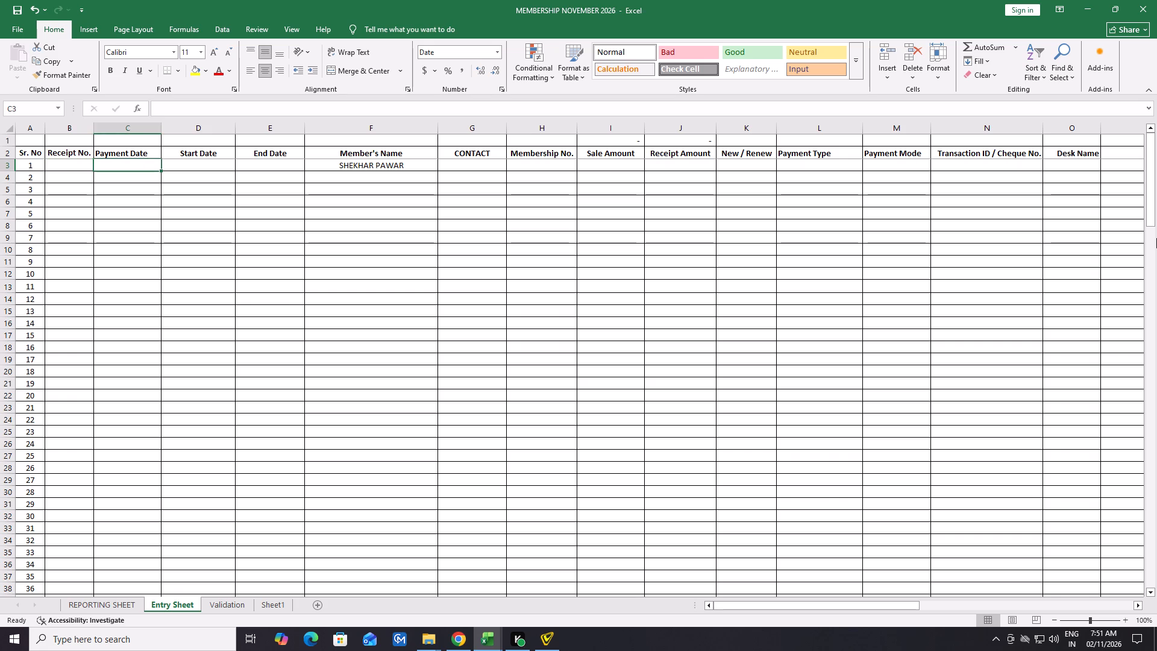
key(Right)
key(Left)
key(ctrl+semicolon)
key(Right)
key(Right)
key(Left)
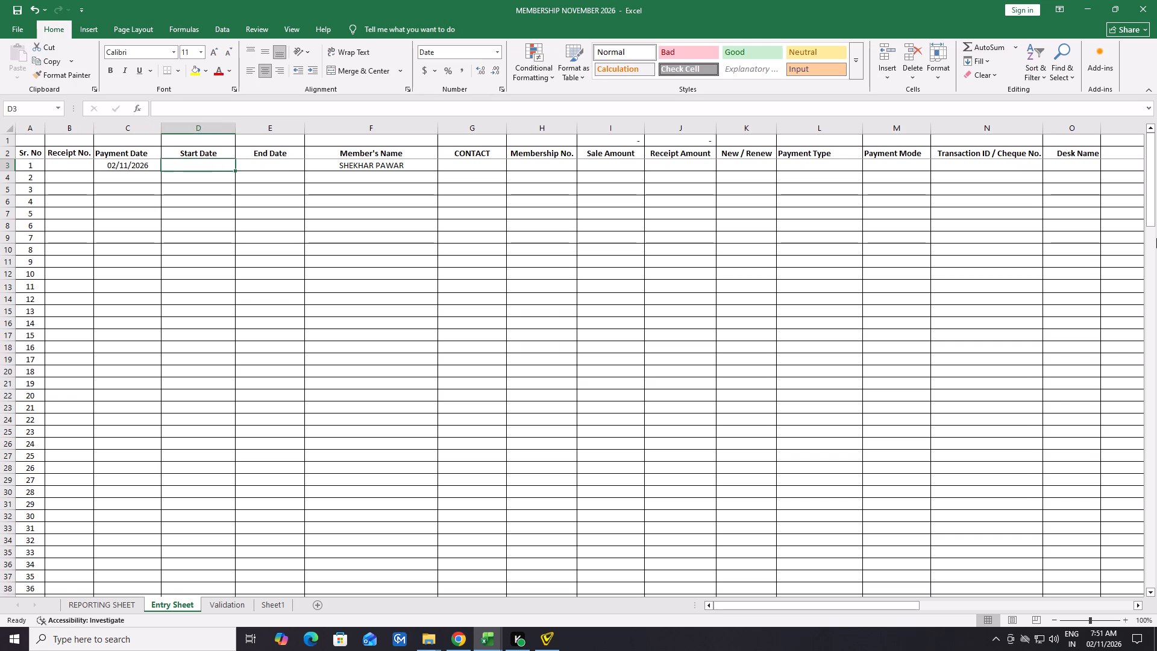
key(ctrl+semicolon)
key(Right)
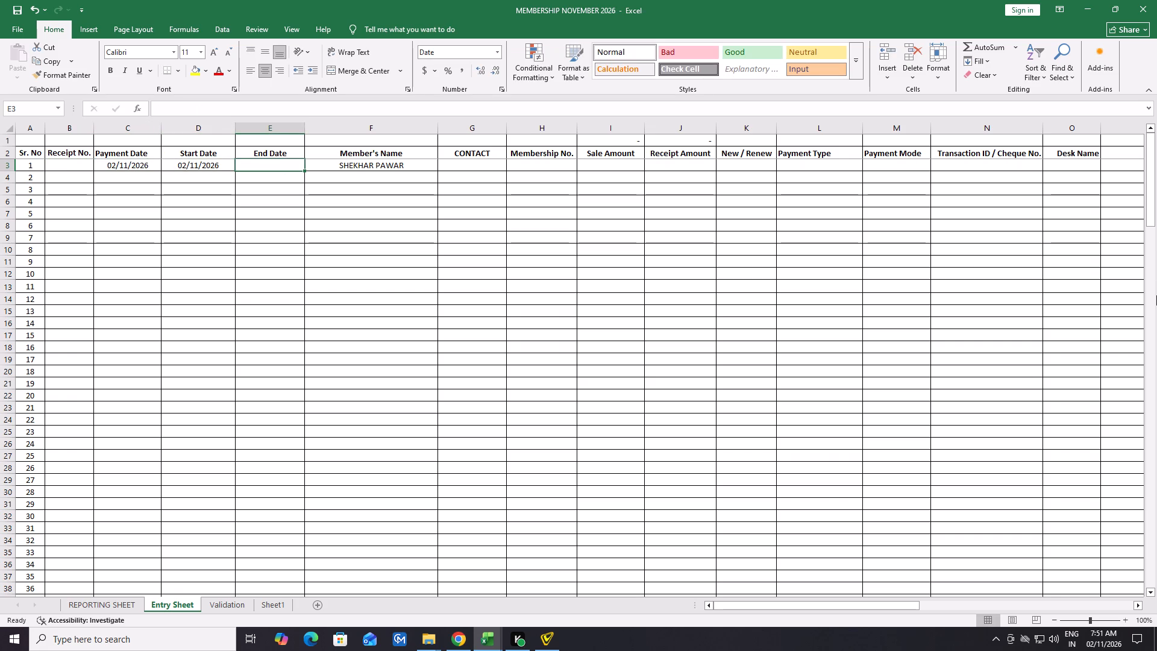
Calculate the End Date with a formula that adds 365 days to the Start Date.
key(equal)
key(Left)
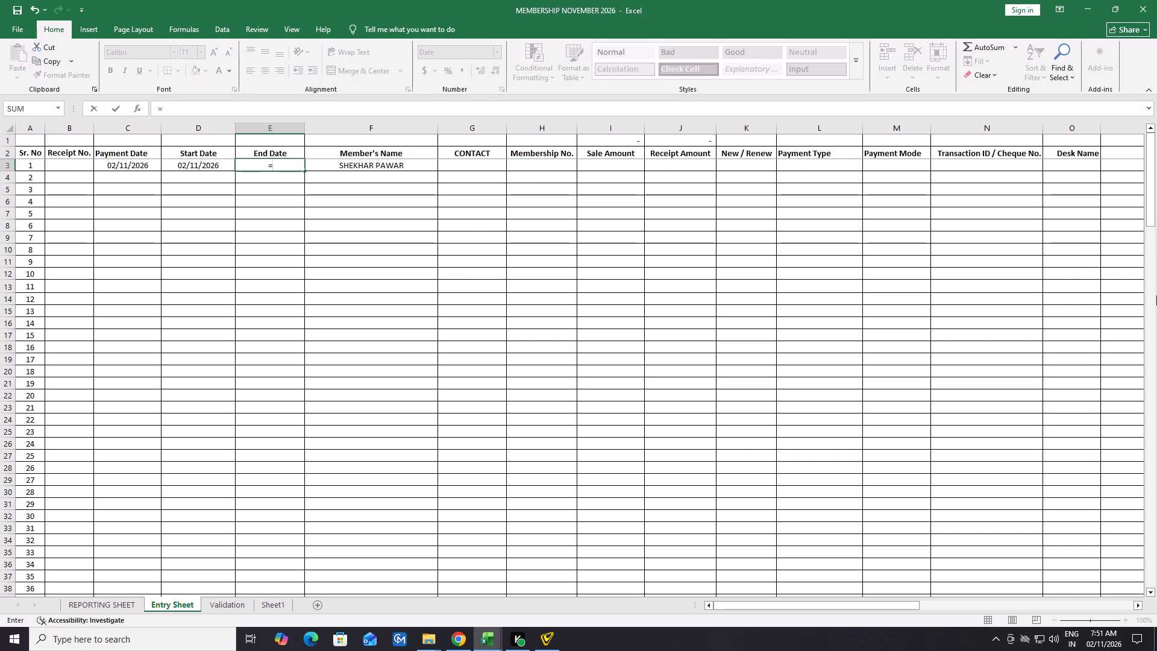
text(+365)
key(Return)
Enter GUEST as the Membership No. in the member's row.
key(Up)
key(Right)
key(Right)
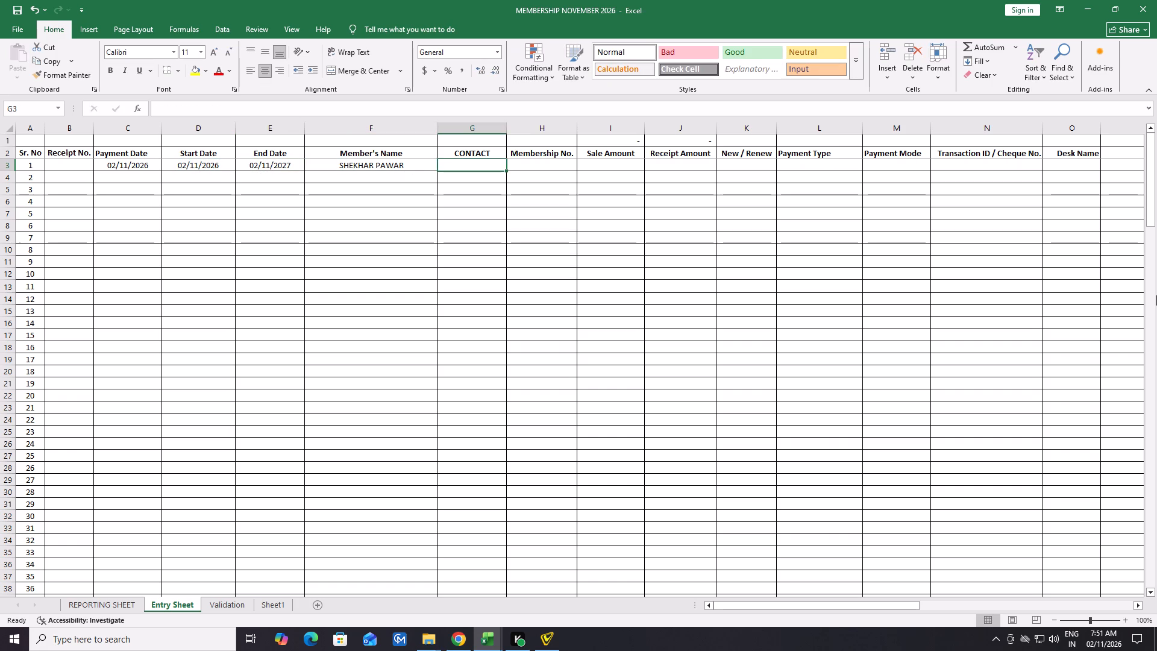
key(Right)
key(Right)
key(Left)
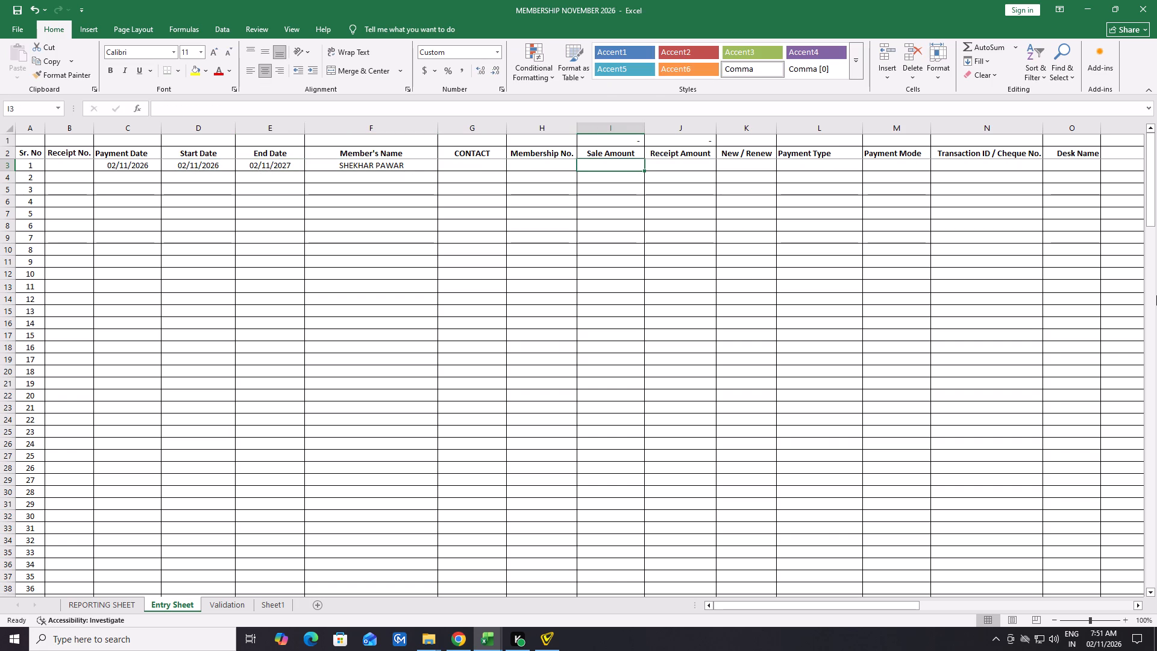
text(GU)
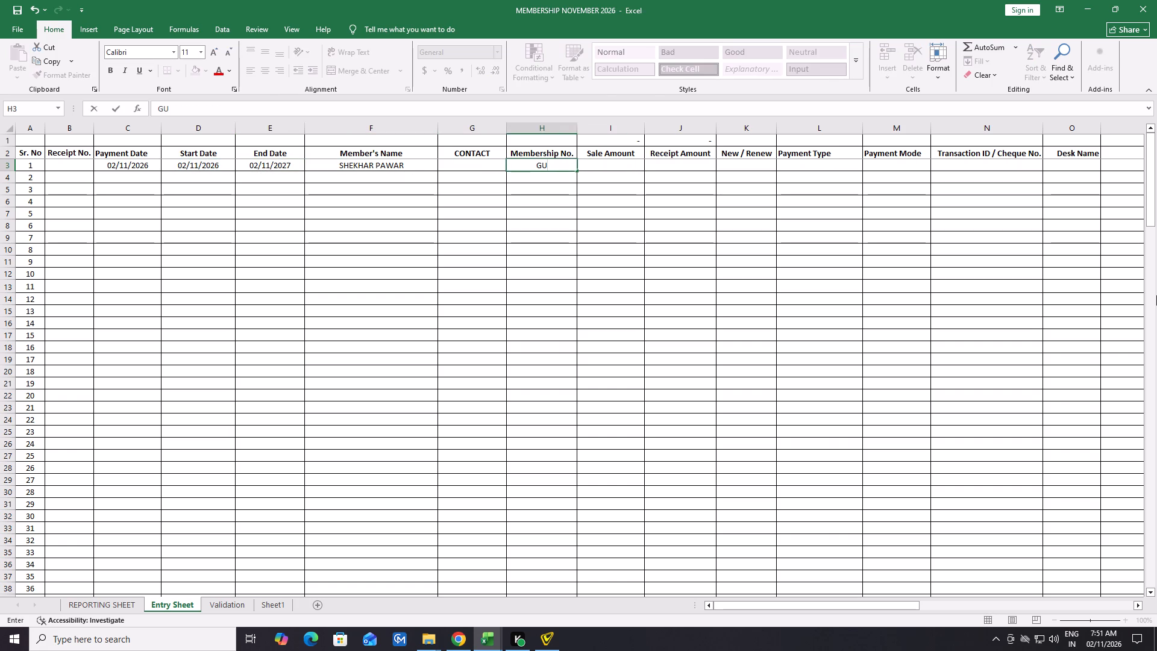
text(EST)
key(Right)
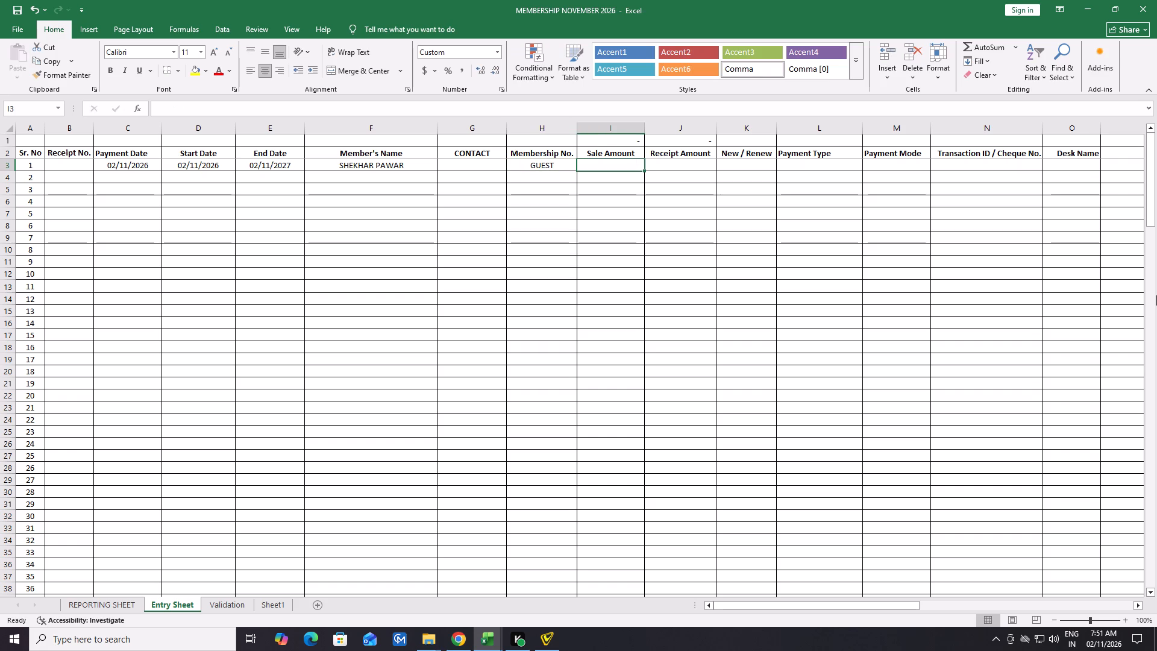
Enter a Sale Amount of 14000 and a Receipt Amount of 11000 for the member.
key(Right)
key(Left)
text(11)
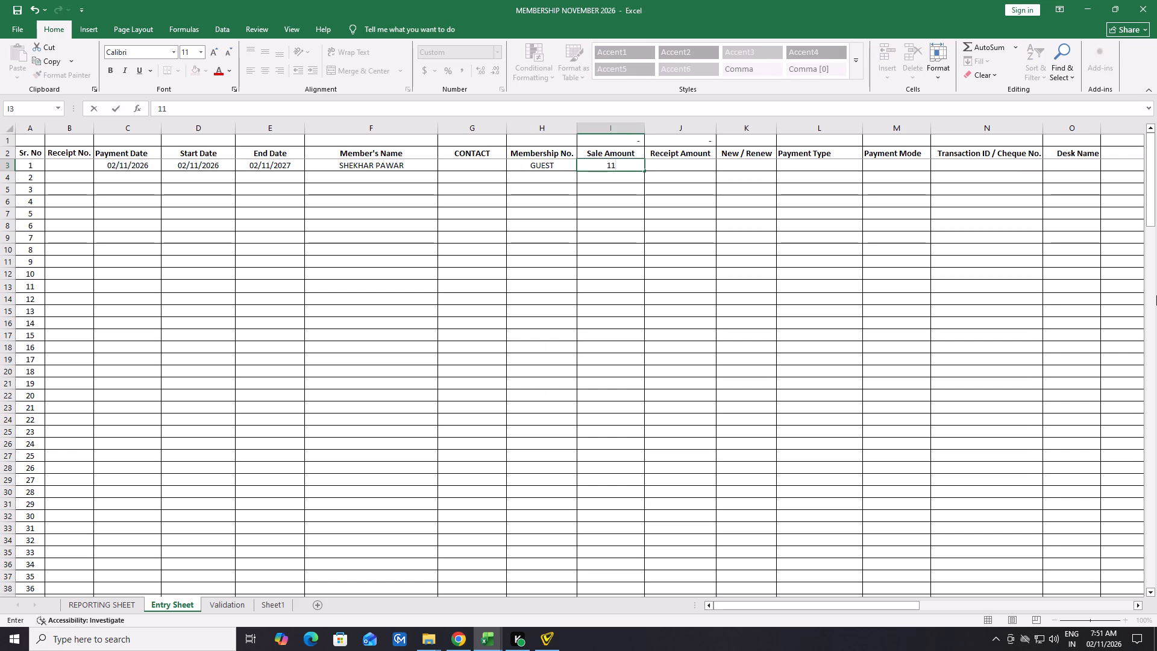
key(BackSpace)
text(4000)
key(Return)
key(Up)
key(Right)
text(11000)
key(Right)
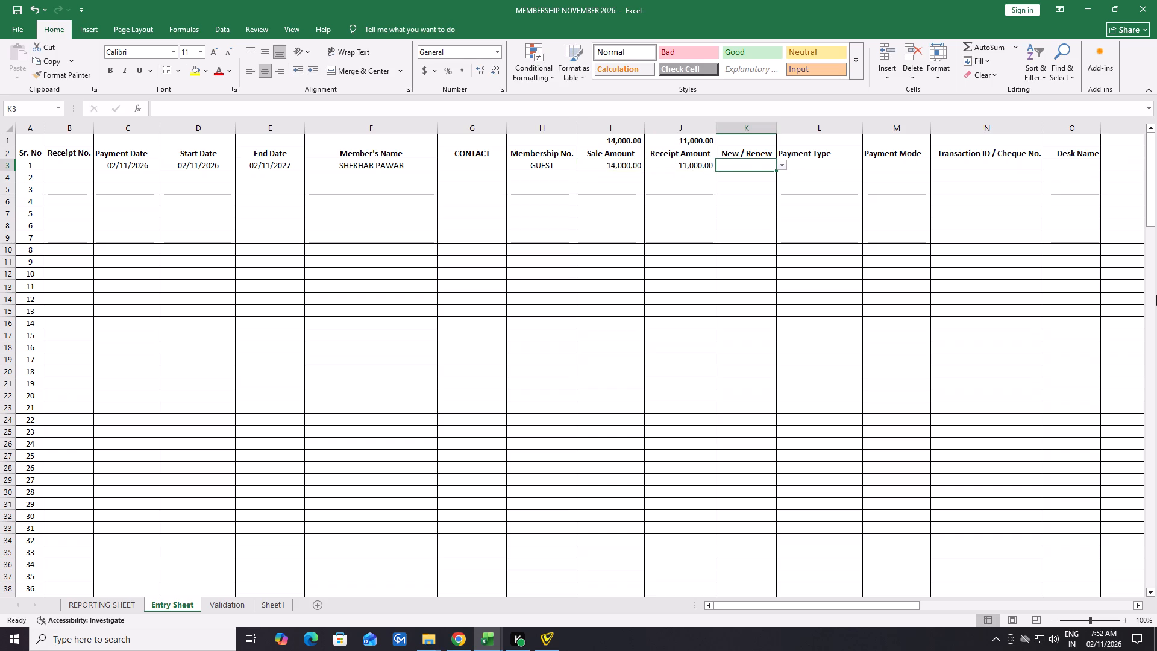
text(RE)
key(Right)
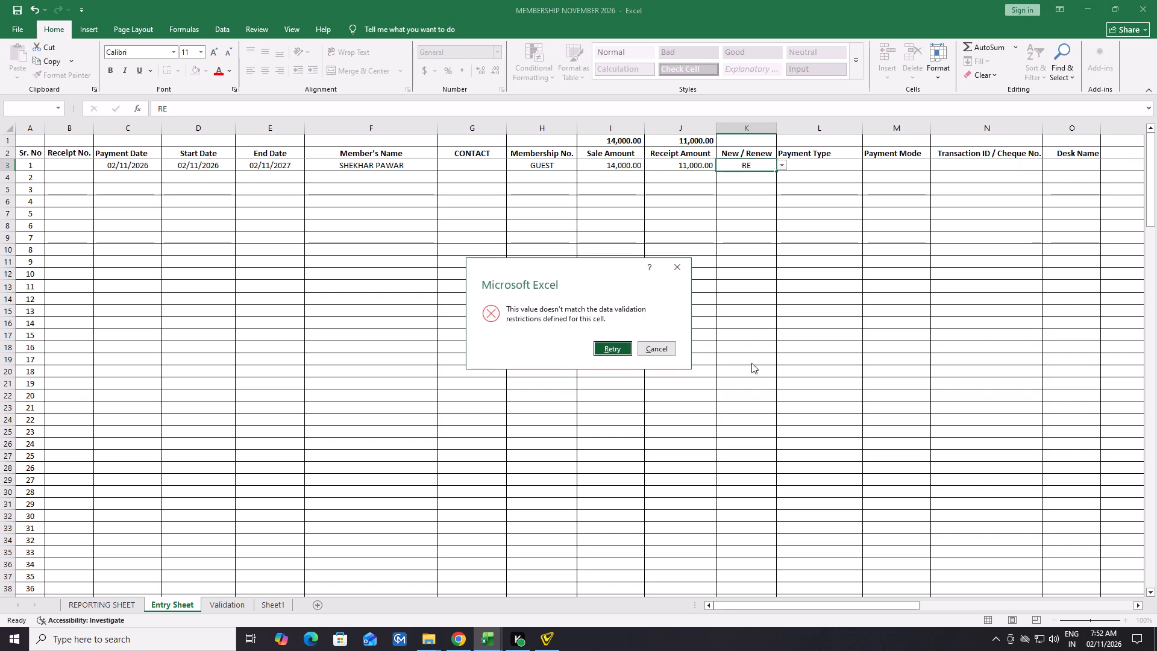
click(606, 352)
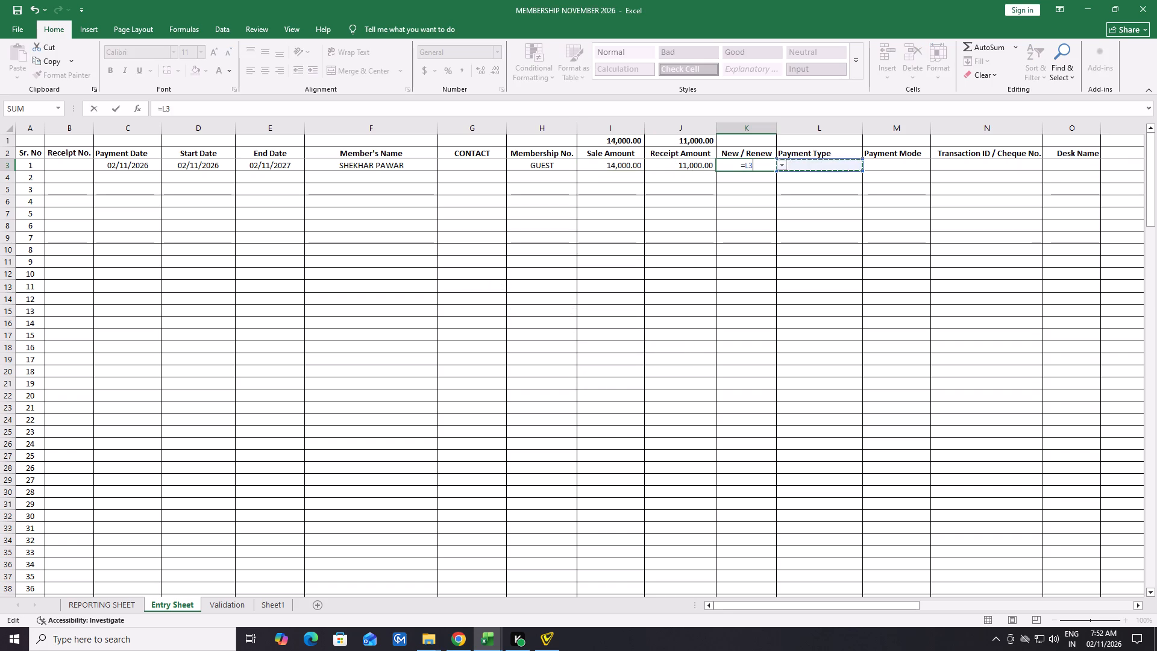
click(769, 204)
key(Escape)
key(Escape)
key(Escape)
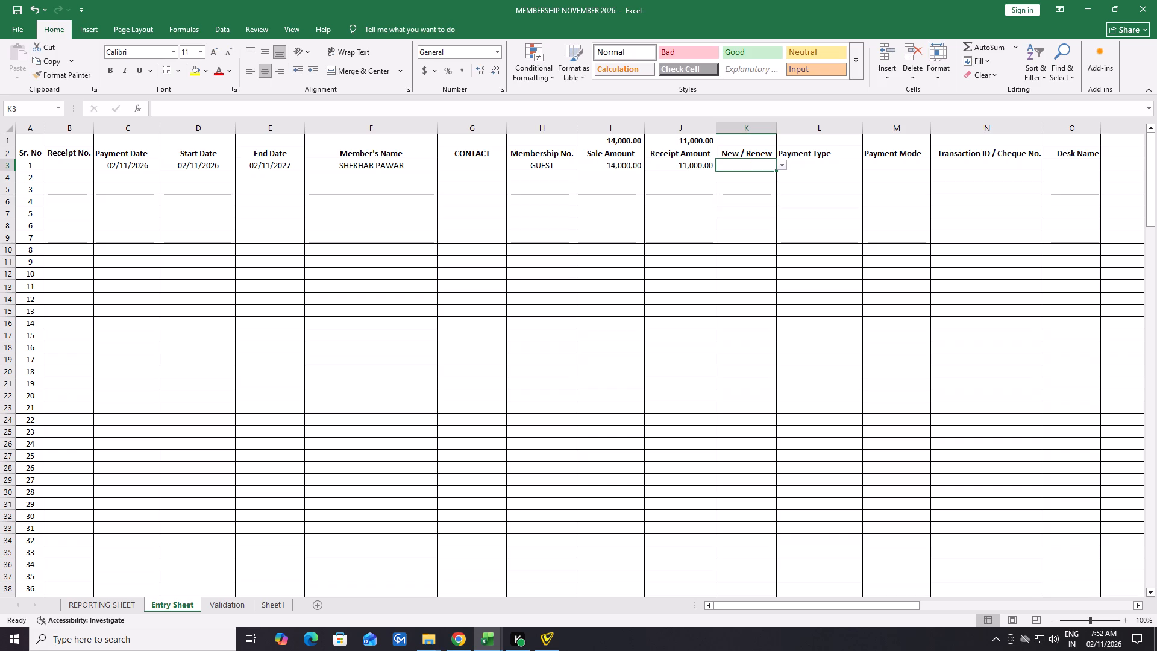
Set New / Renew to Renew and Payment Type to Yearly Membership for the member.
click(781, 165)
click(773, 186)
click(804, 163)
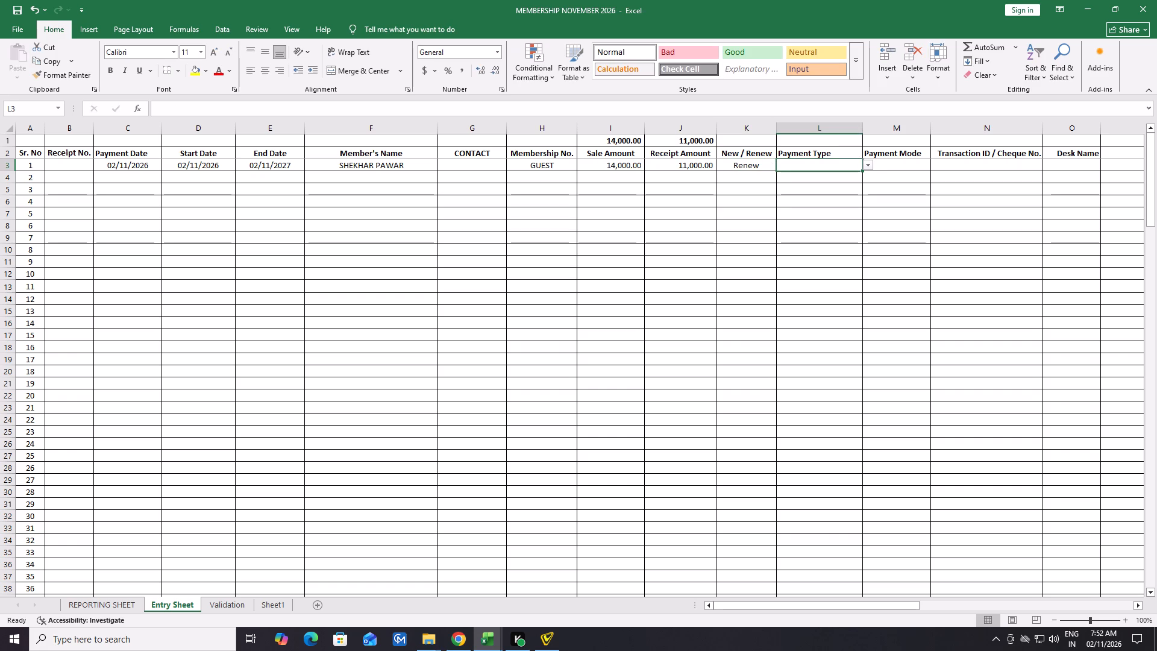
click(868, 166)
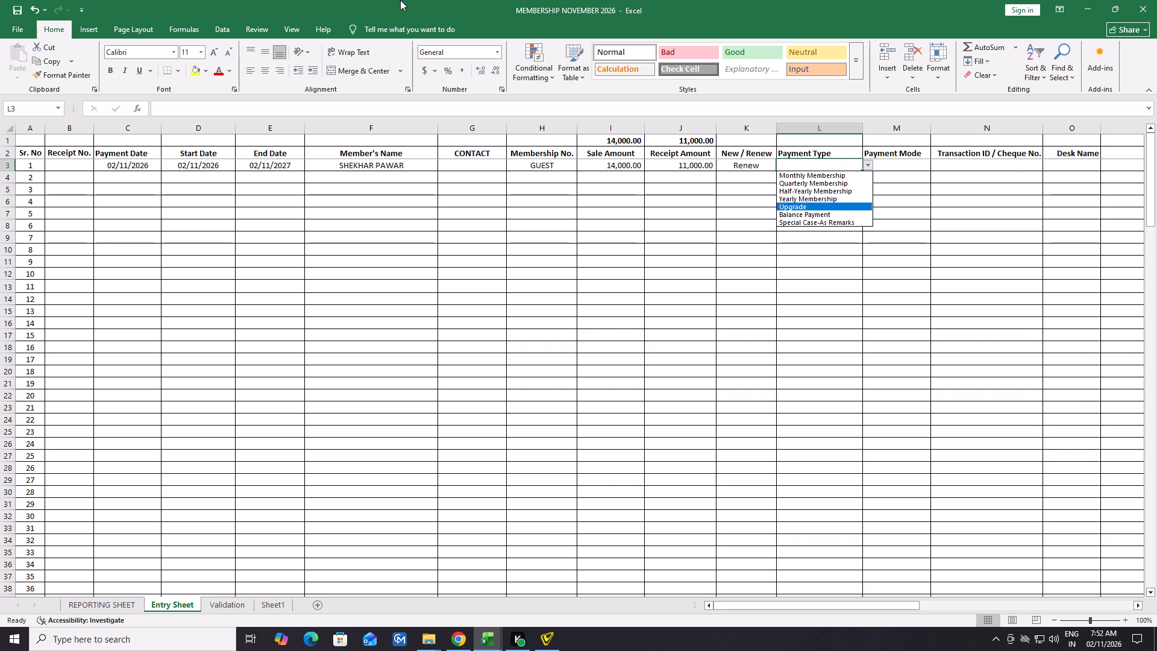
click(822, 202)
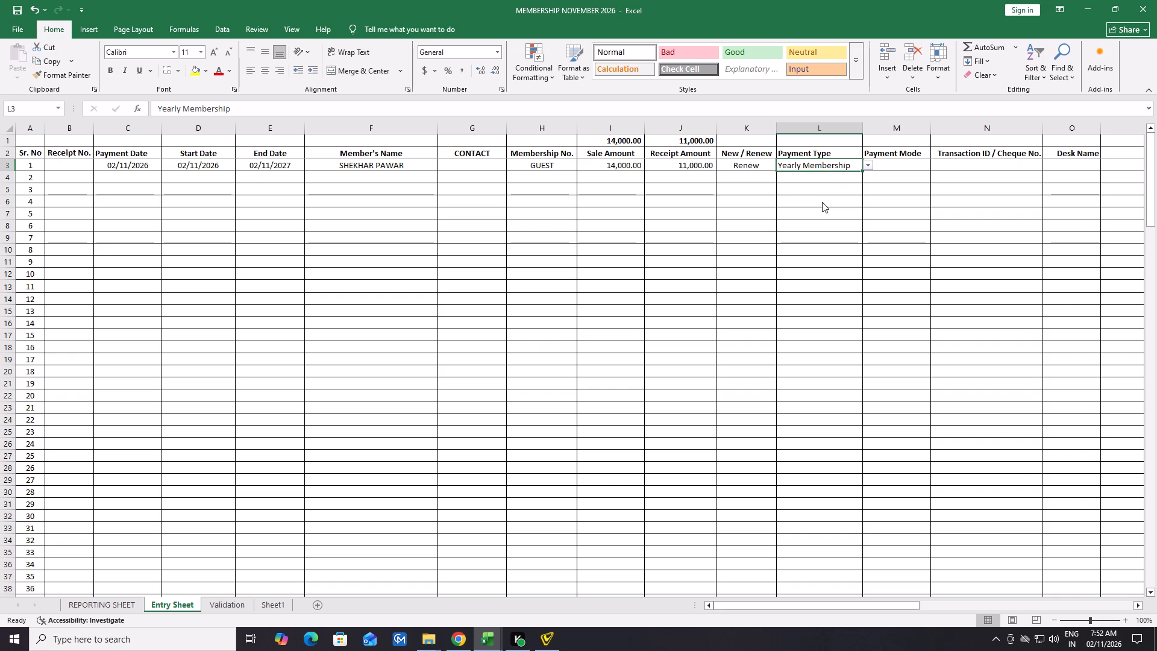
Set the member's Payment Mode to Cheque.
click(908, 163)
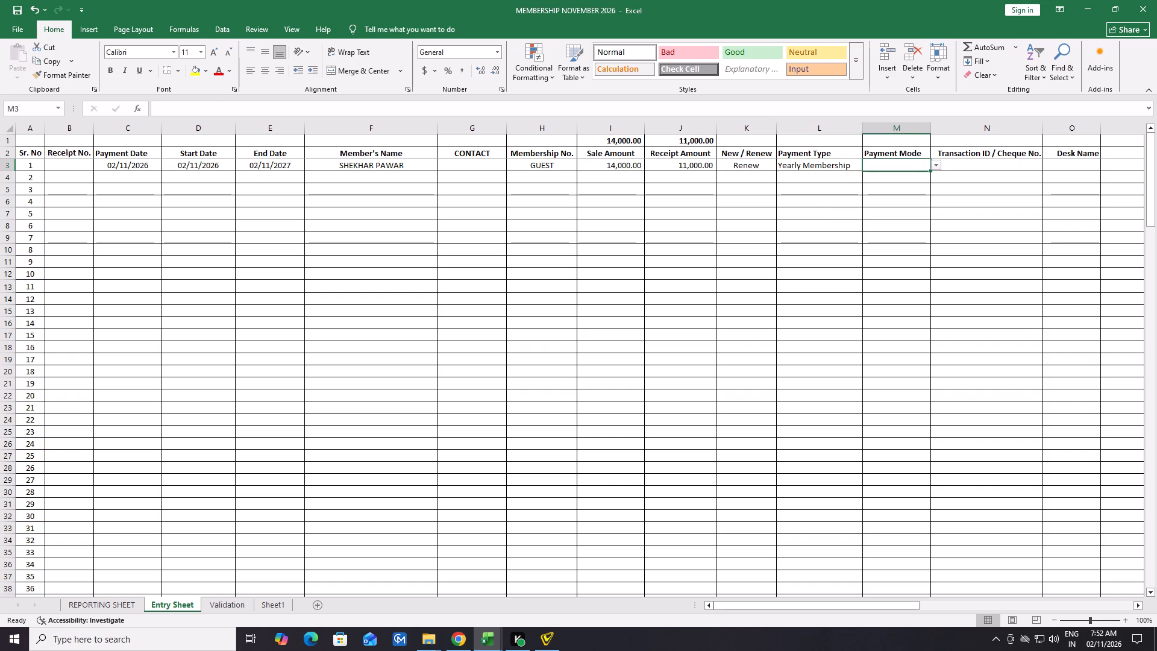
click(936, 164)
click(909, 184)
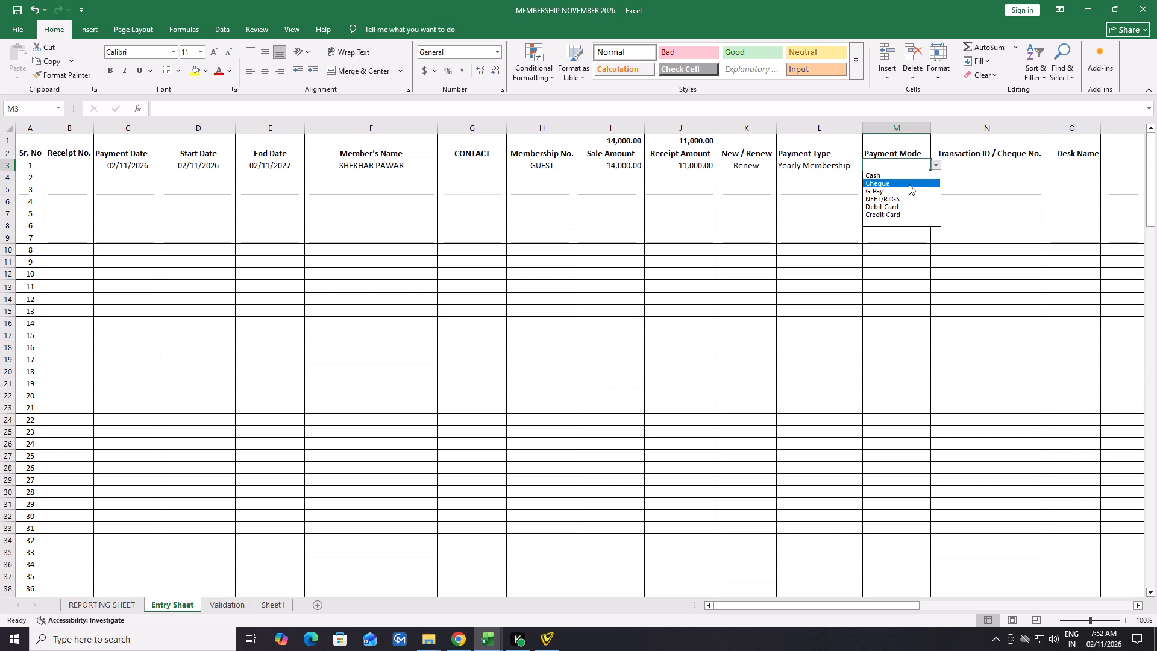
Enter AMRUTA as the Desk Name in the member's row, leaving the Transaction ID / Cheque No. blank.
click(966, 168)
key(Right)
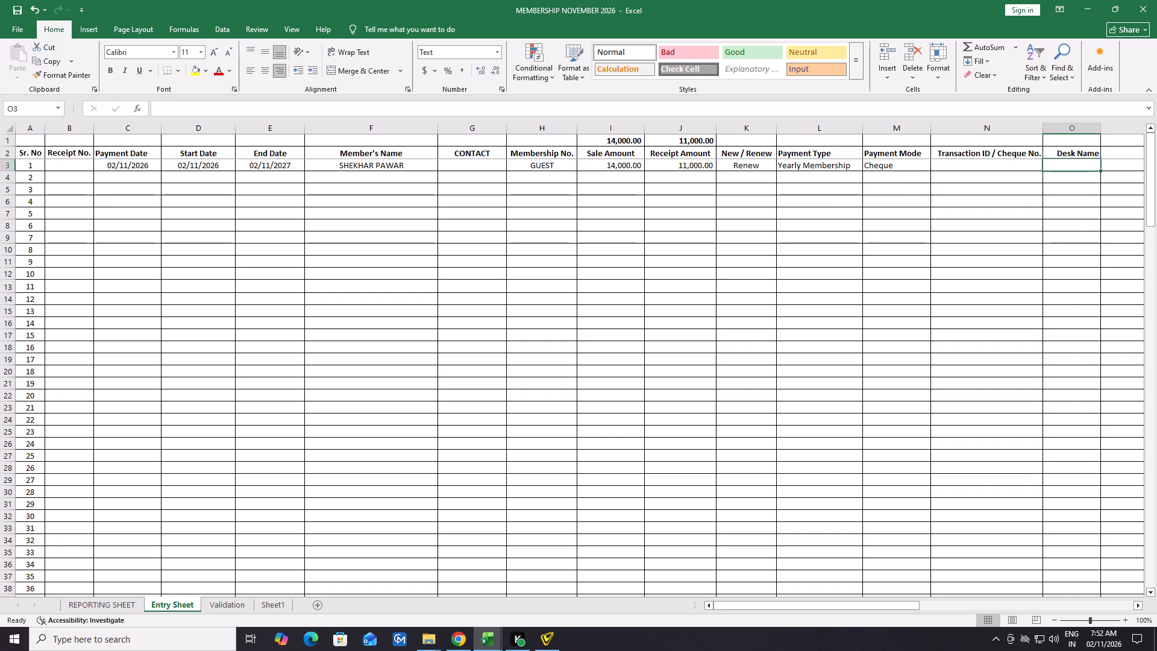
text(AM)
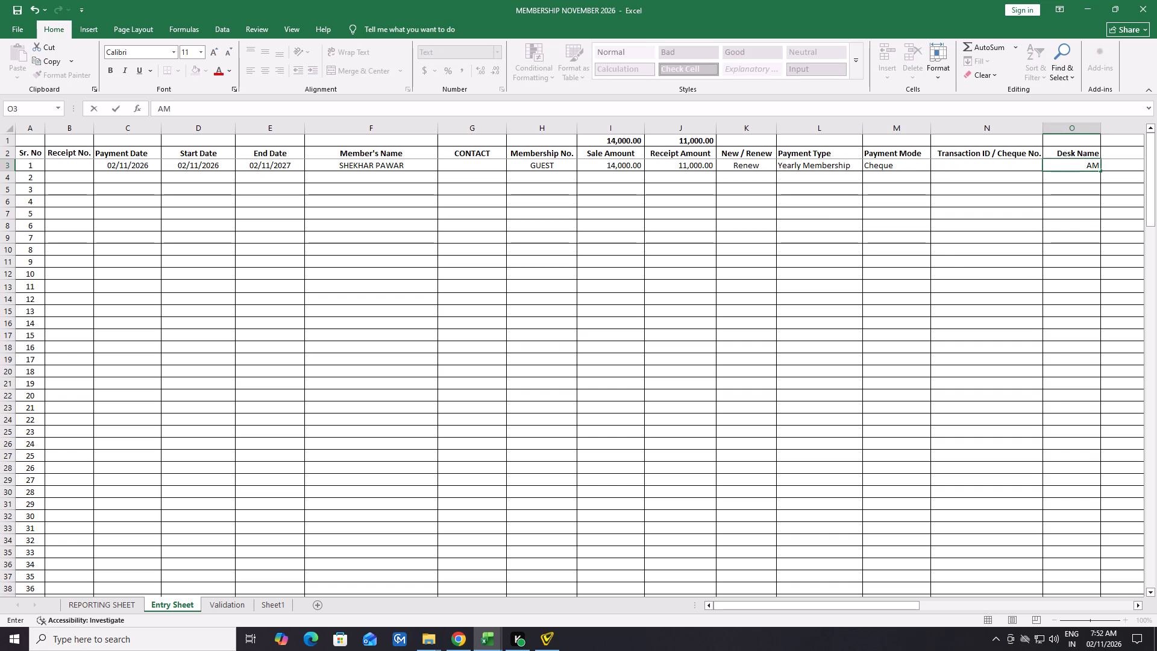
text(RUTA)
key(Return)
Enter the remark "KFF PAYMENT DONE BY CHEQUE FOR YEARLY MEMBERSHIP (BALANCE 3000)" in the member's row.
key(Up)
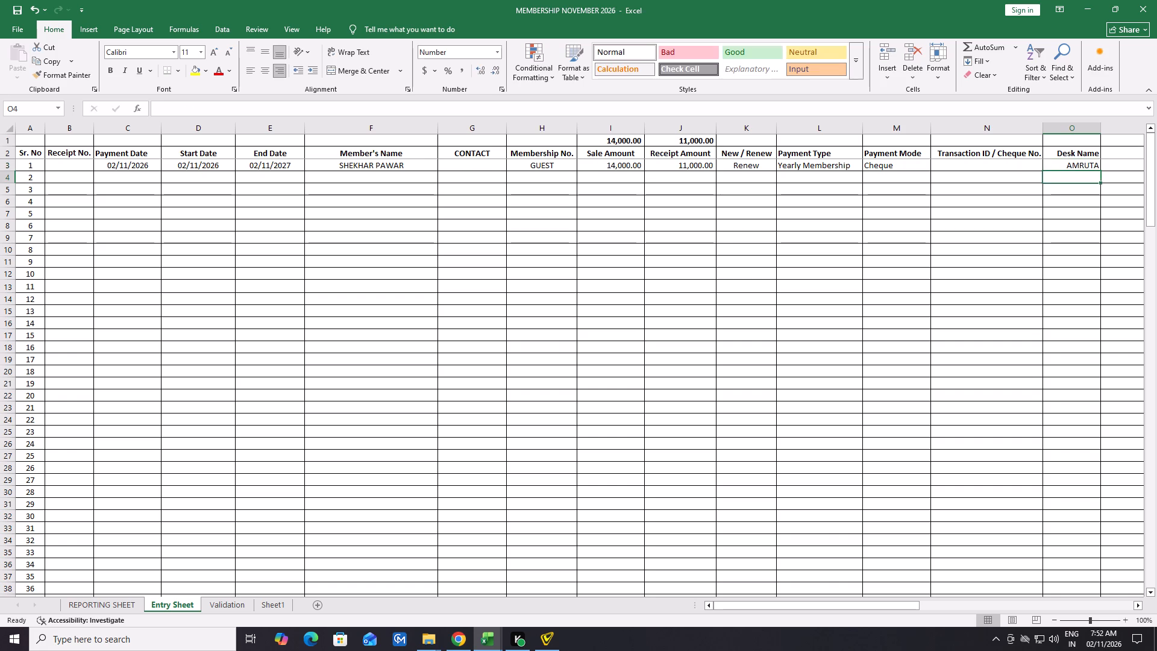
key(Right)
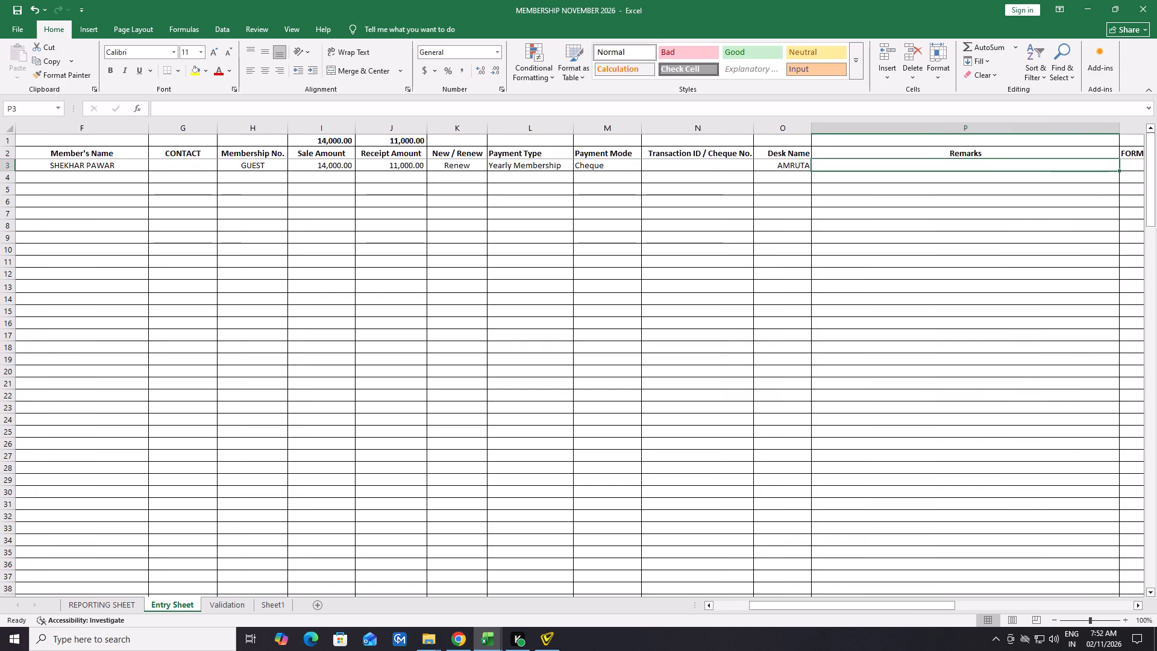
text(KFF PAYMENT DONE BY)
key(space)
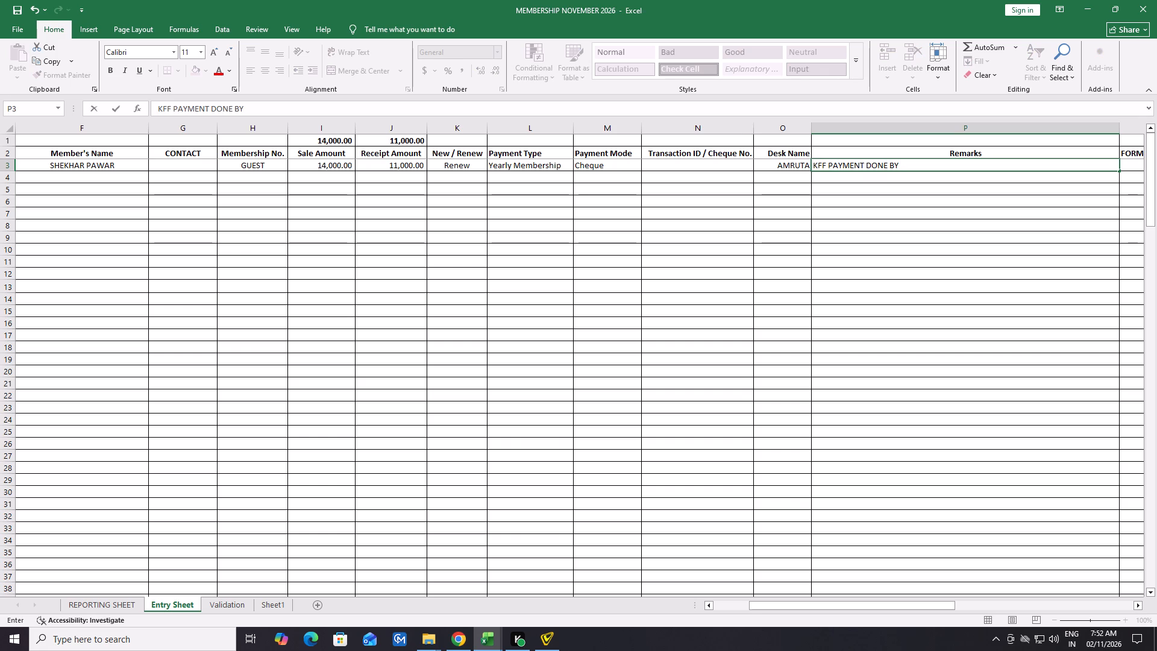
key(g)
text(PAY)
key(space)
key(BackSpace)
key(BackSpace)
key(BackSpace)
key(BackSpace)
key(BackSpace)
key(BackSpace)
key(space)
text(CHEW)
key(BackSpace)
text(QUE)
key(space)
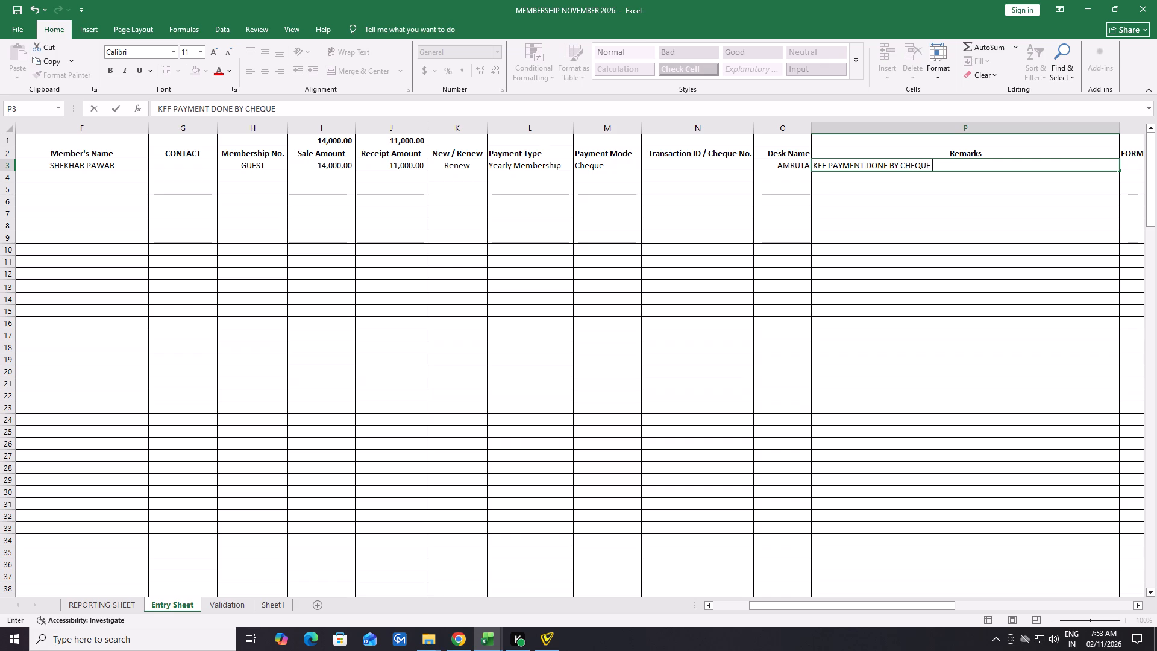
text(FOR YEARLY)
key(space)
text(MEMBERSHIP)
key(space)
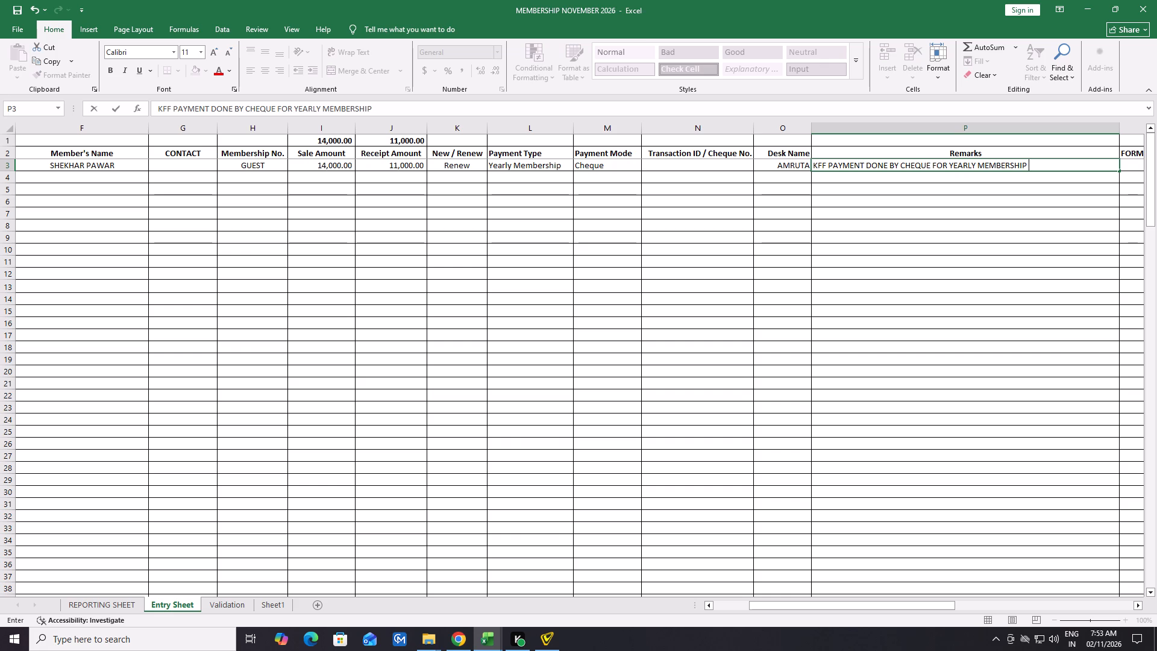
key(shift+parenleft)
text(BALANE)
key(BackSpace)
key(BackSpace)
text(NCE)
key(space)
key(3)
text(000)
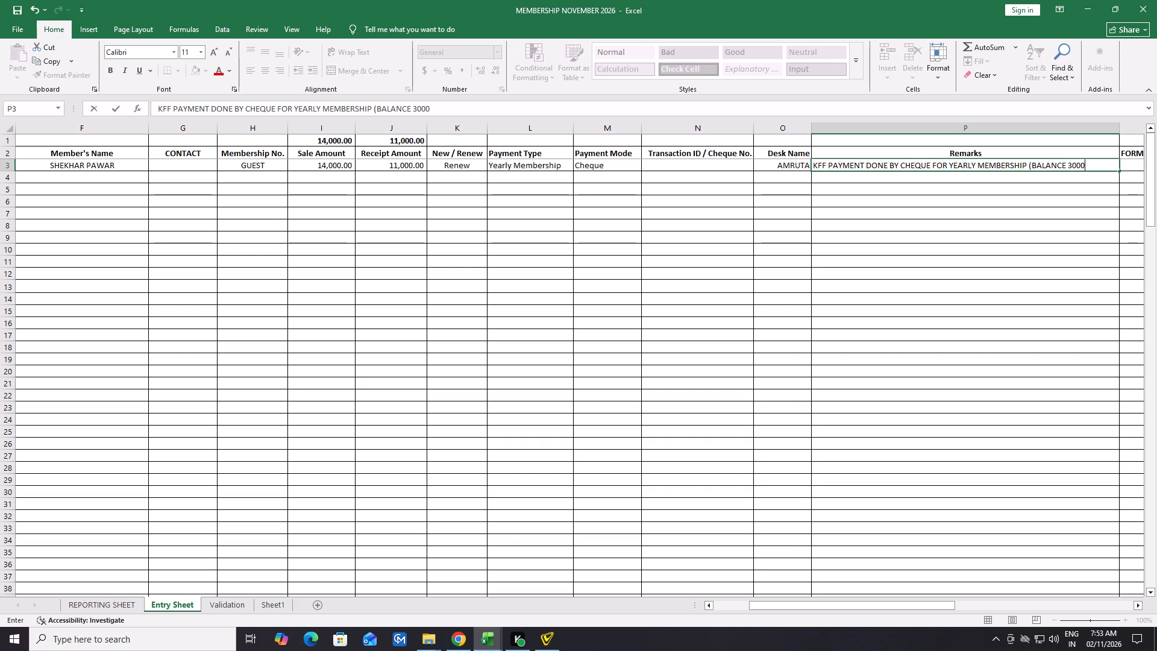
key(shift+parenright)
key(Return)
Return to the Receipt No. cell of the next empty row, B4, and save the membership workbook.
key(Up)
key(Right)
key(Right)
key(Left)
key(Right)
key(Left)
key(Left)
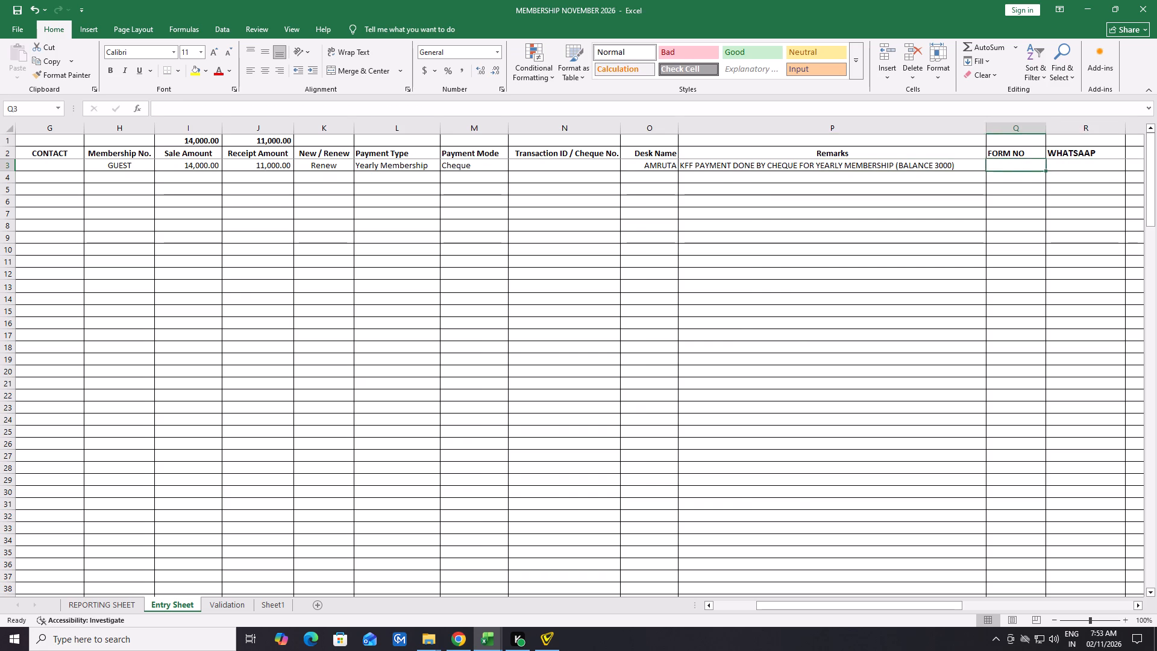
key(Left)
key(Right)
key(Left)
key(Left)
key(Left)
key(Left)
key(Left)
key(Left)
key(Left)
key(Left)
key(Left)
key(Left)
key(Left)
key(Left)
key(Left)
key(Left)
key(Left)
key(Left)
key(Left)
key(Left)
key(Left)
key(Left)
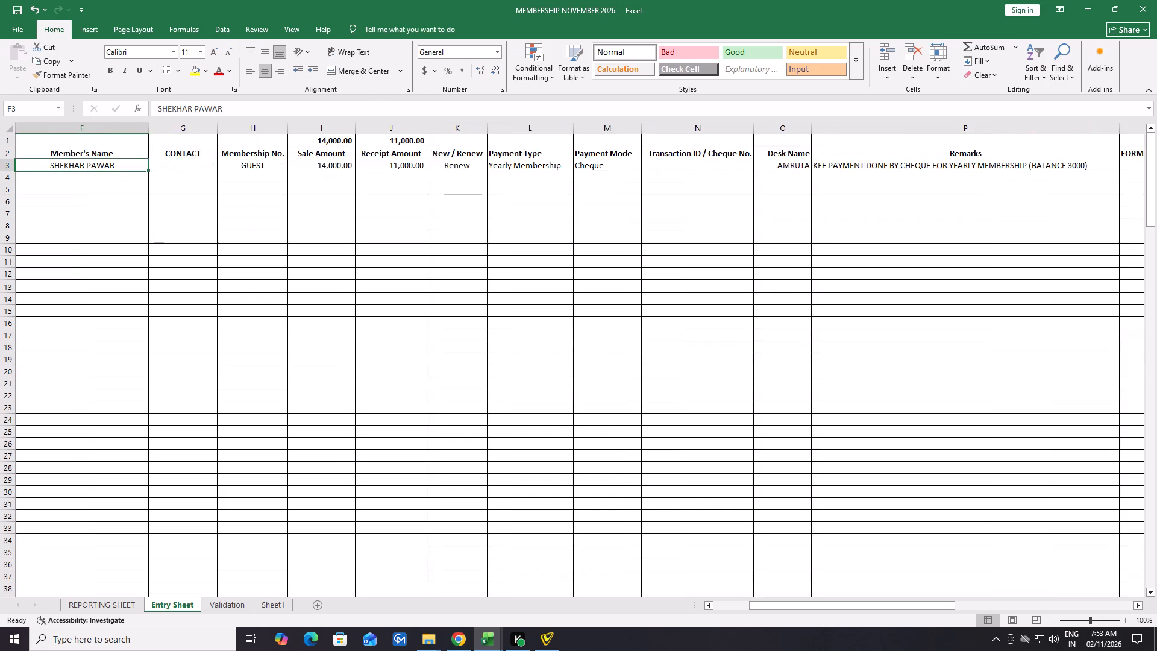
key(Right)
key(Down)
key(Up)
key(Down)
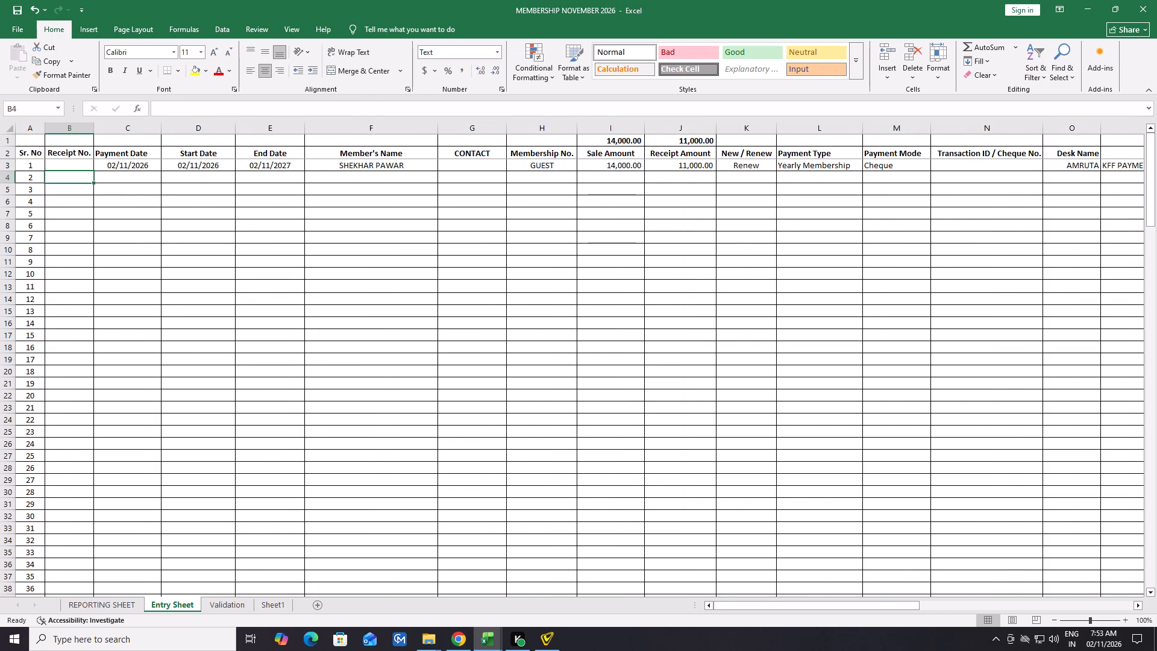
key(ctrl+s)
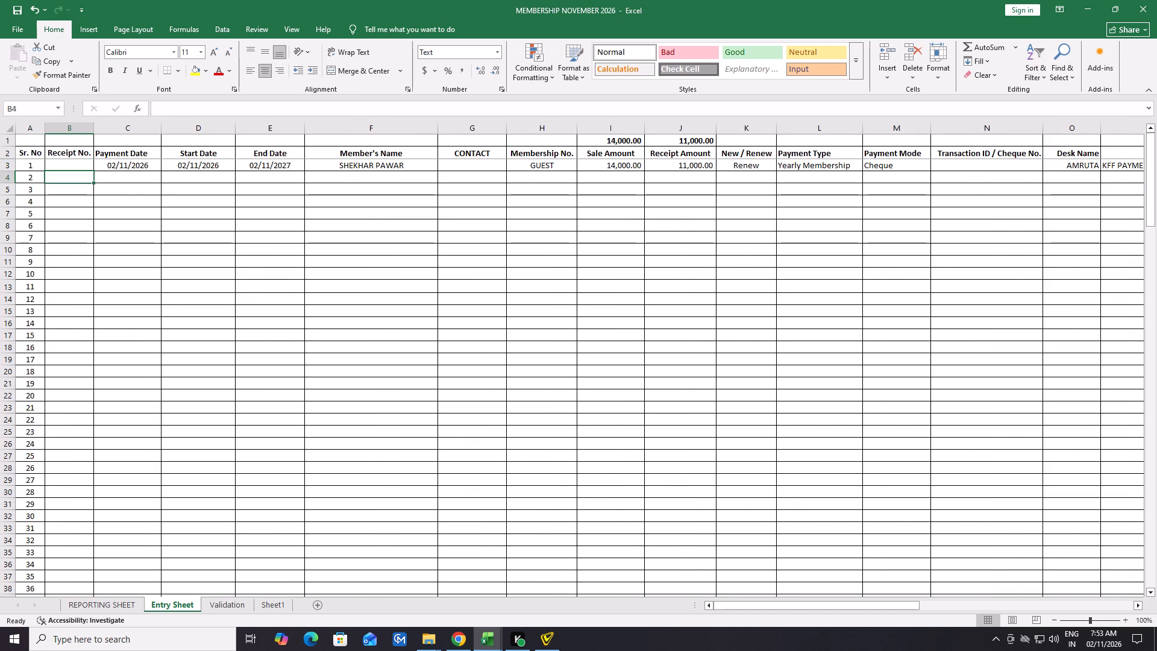
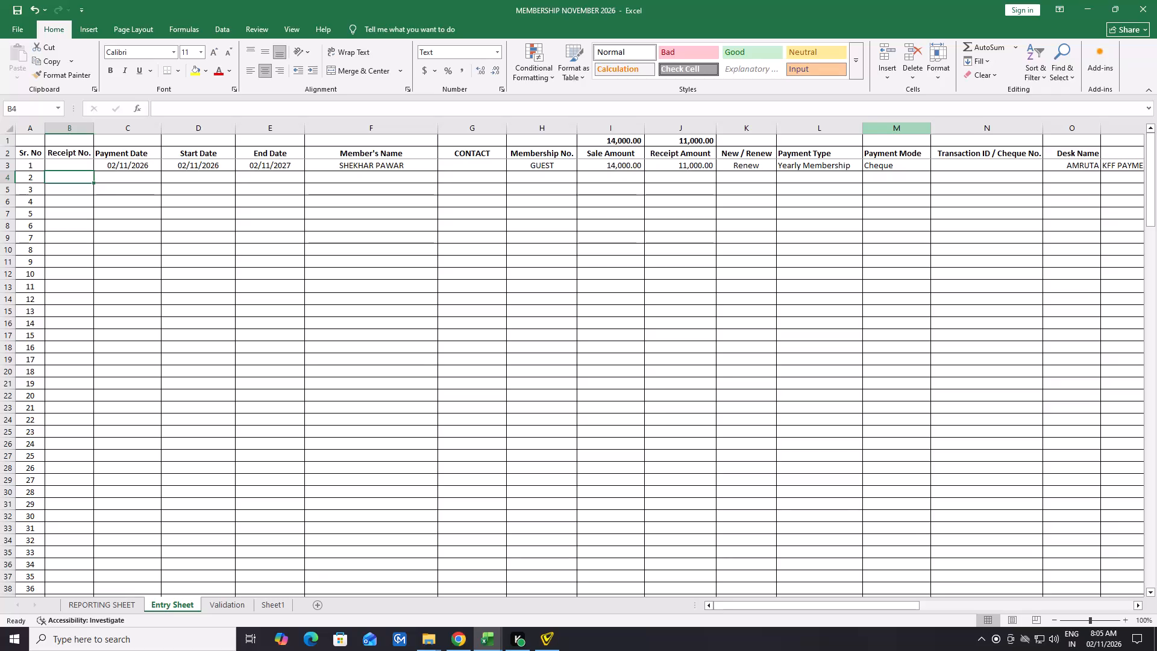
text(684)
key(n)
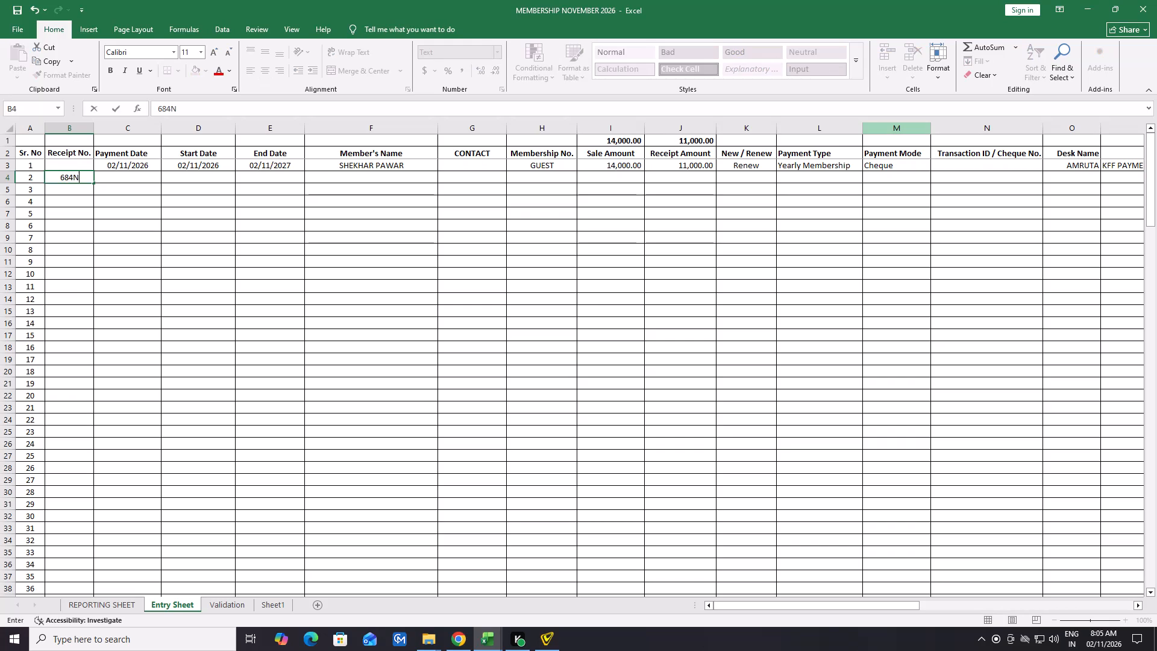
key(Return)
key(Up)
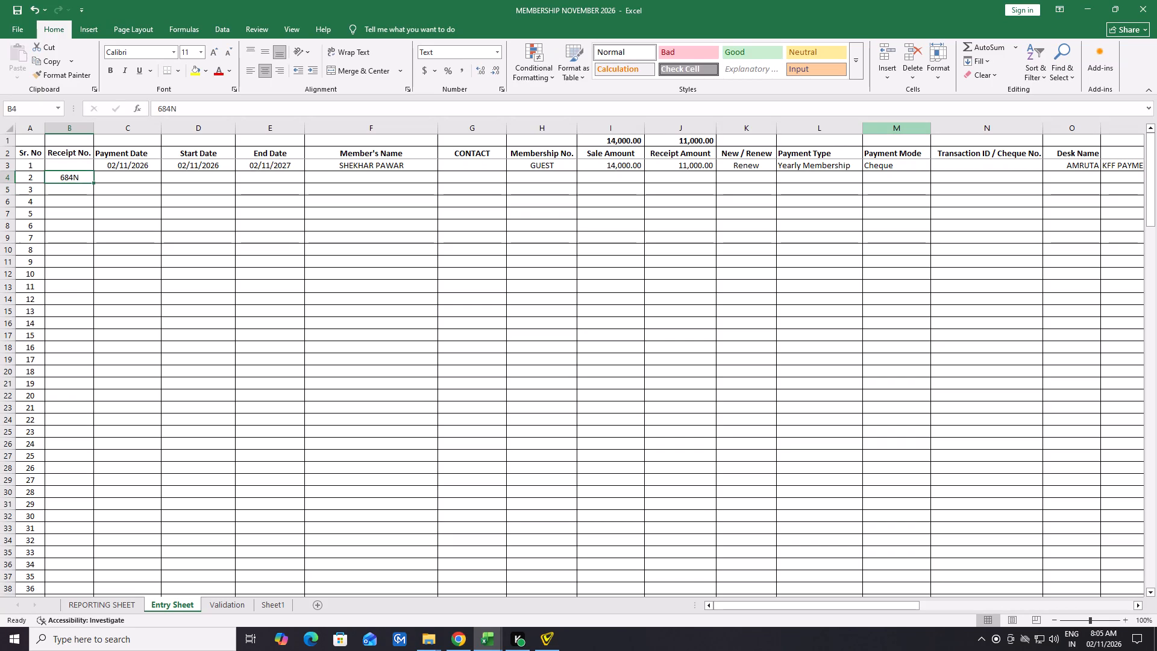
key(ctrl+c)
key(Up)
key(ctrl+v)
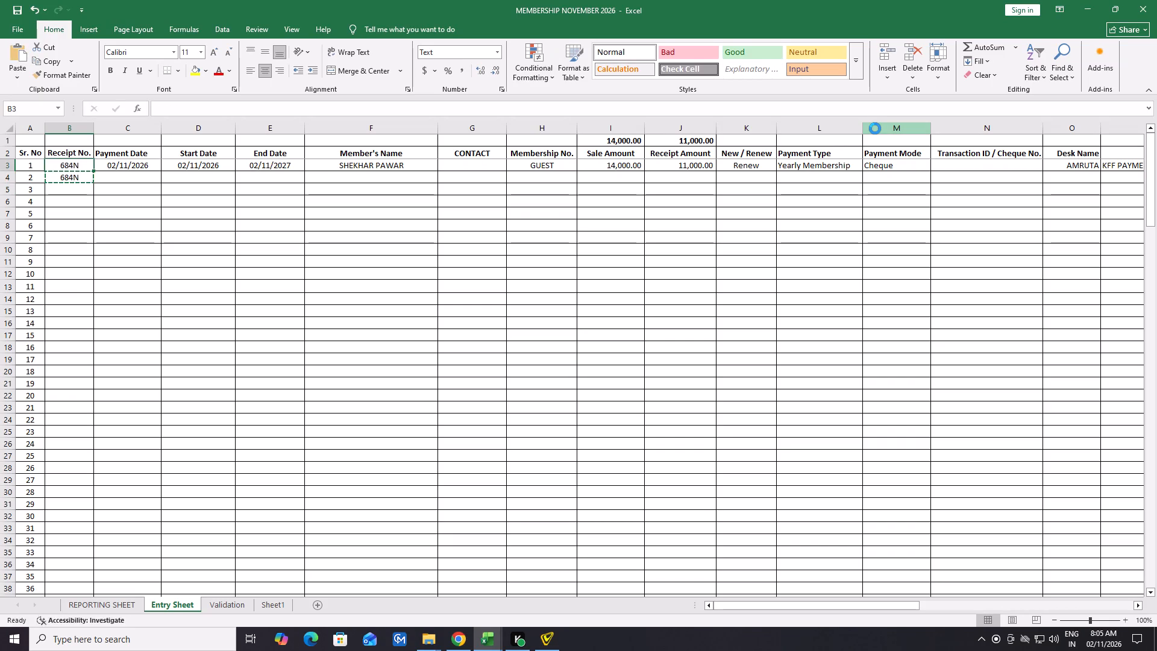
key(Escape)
Blank out the misplaced receipt number in B4 with a space, return to B3 and save the membership workbook.
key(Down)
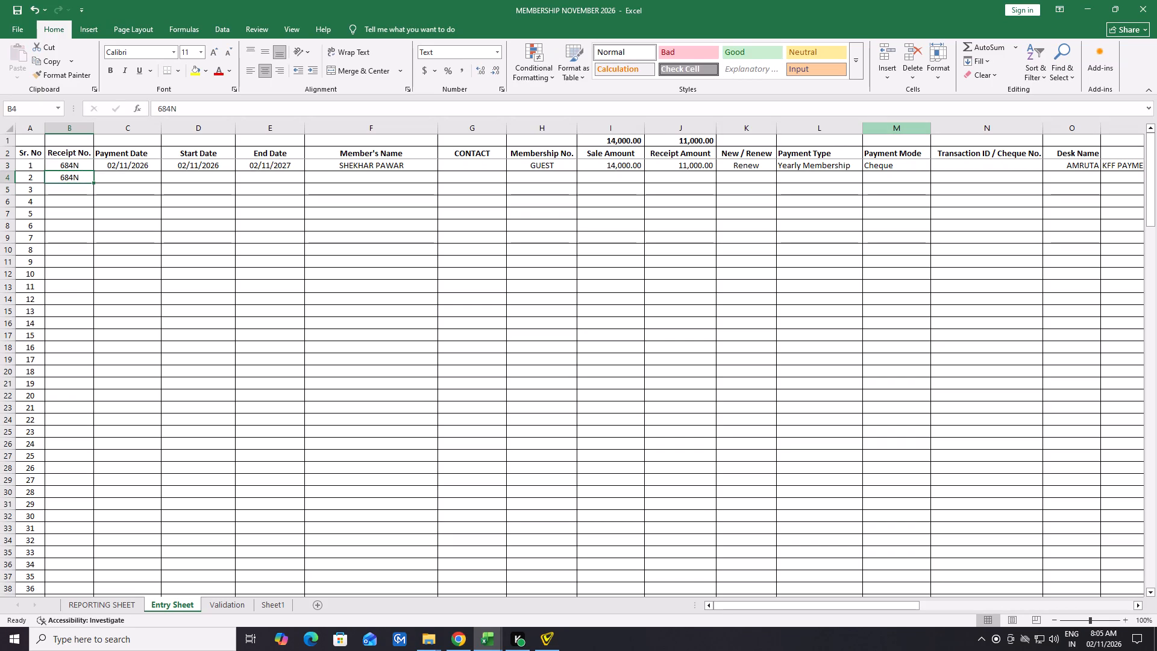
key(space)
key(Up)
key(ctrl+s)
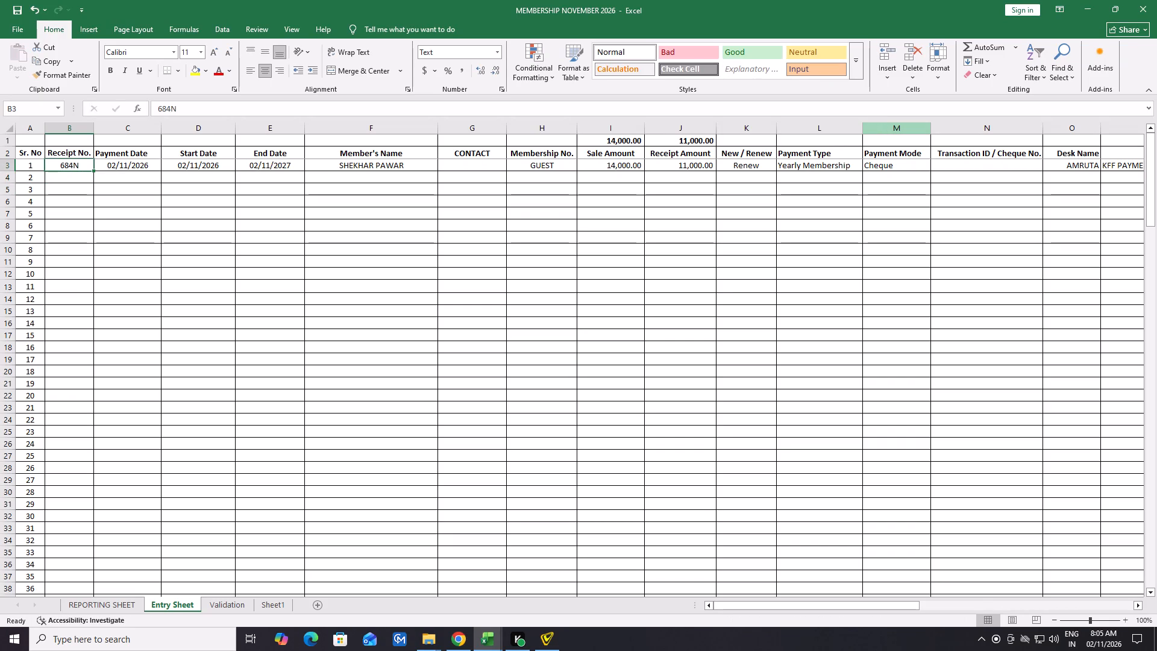
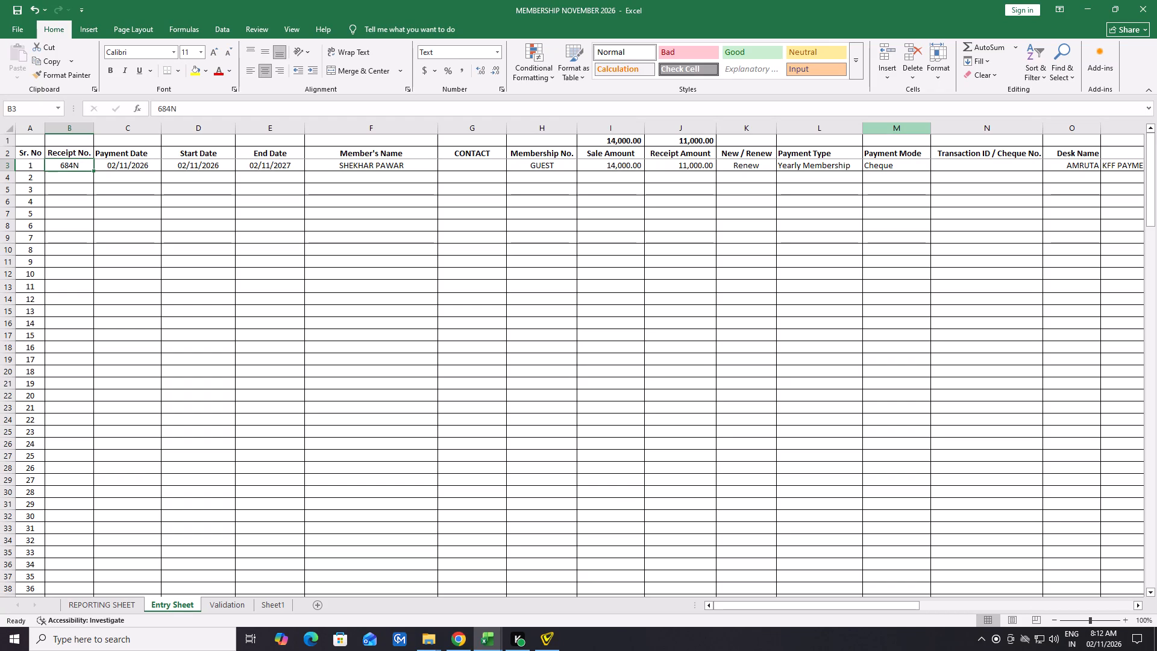
Switch to Fitnessforce in Chrome, search for the renewing member by first name, and start a new membership bill from their purchase history.
click(456, 647)
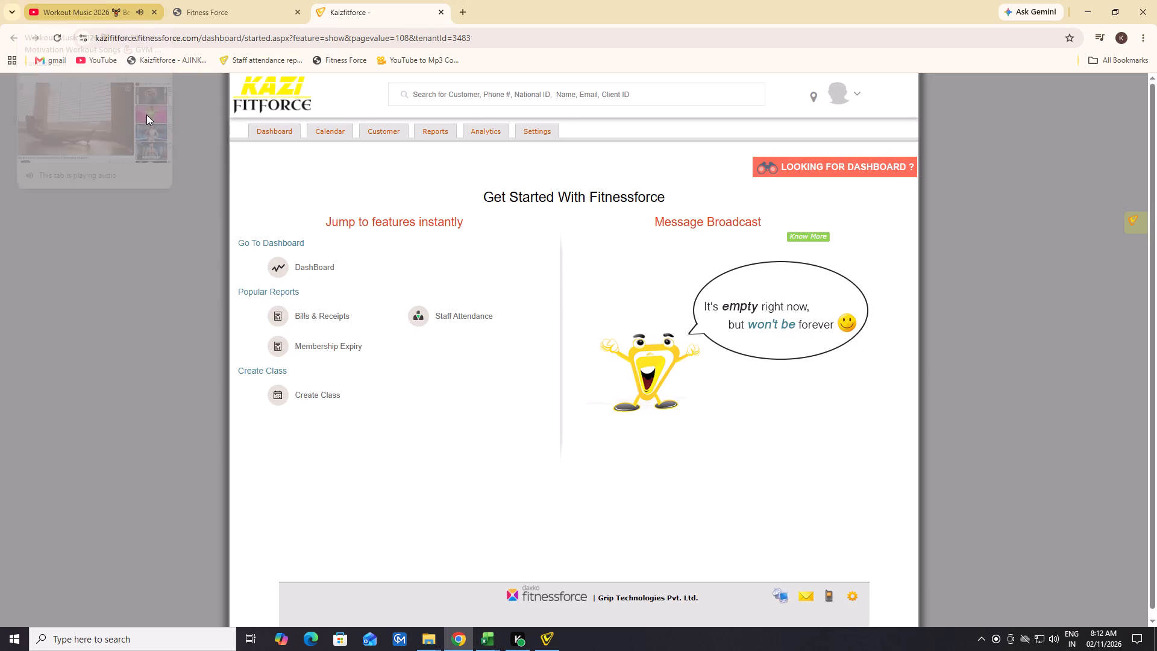
click(457, 90)
text(SHEKHAR)
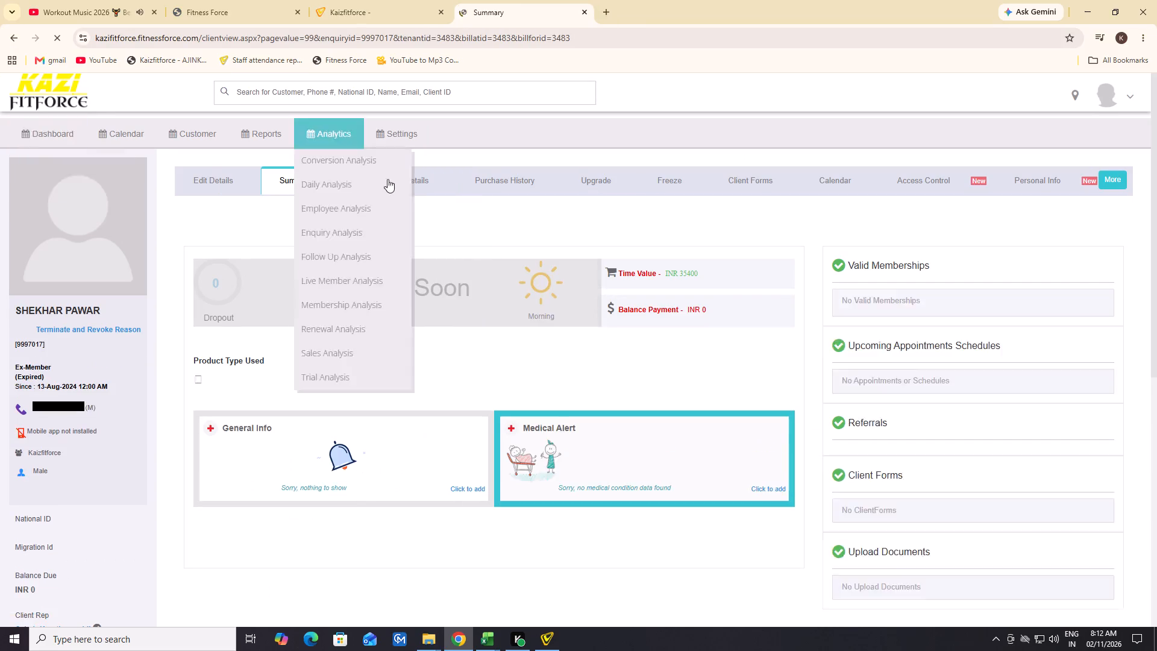
click(511, 177)
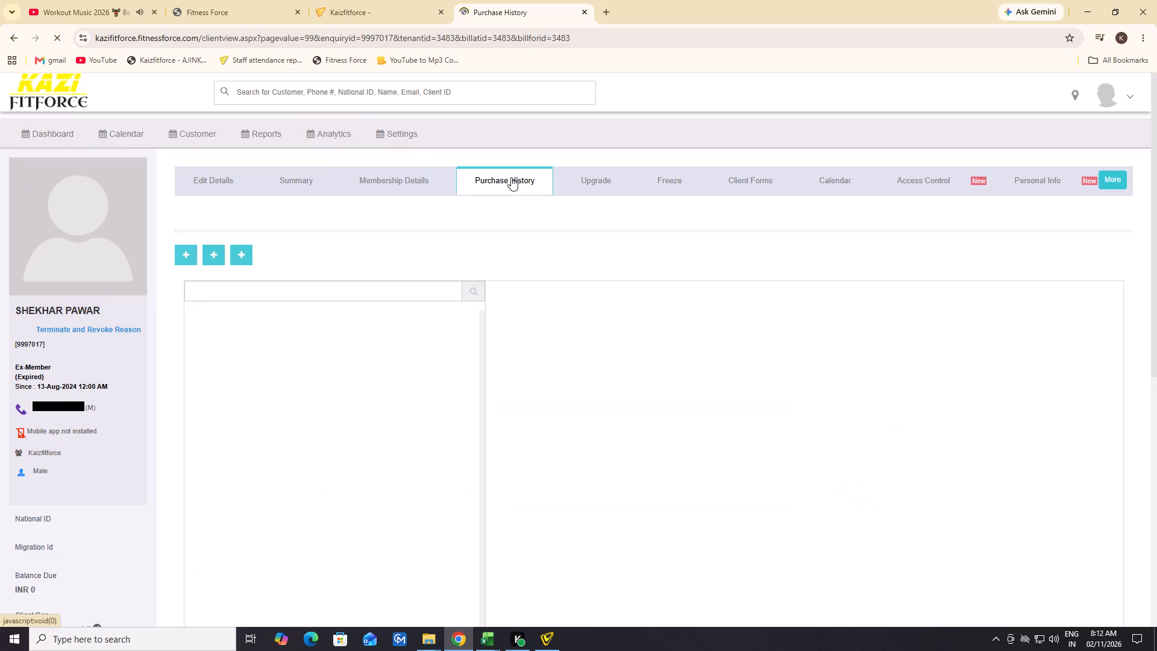
click(243, 253)
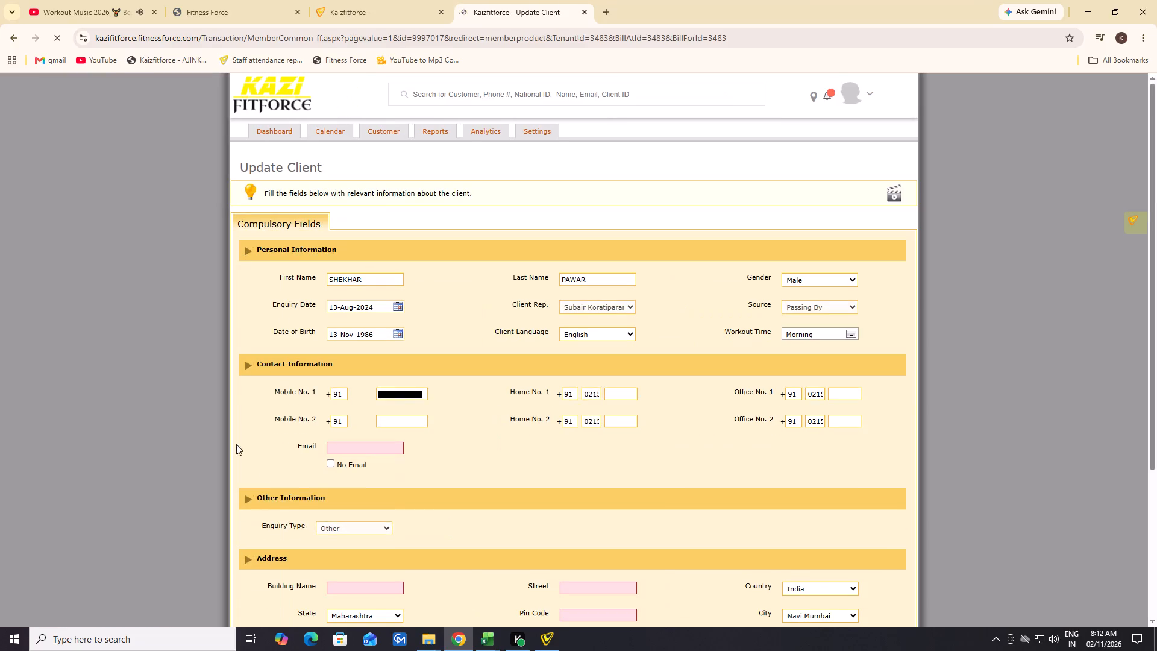
Mark the client as having no email, keep the location as other, and update the client details.
click(334, 458)
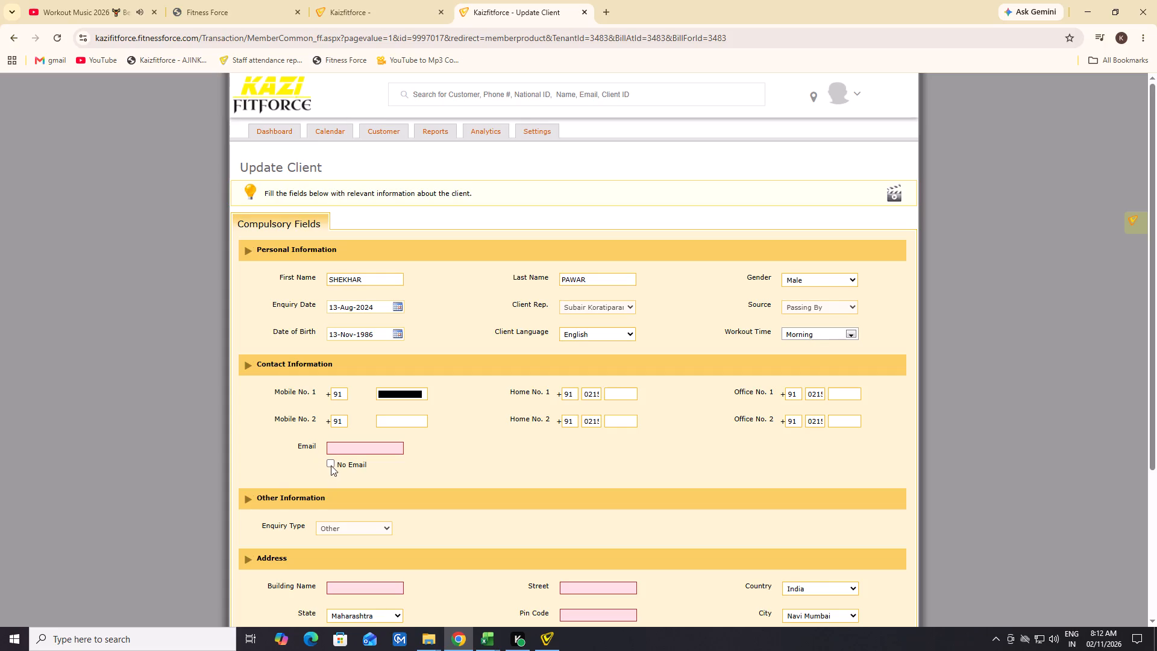
click(328, 466)
scroll(327, 462, down, 5)
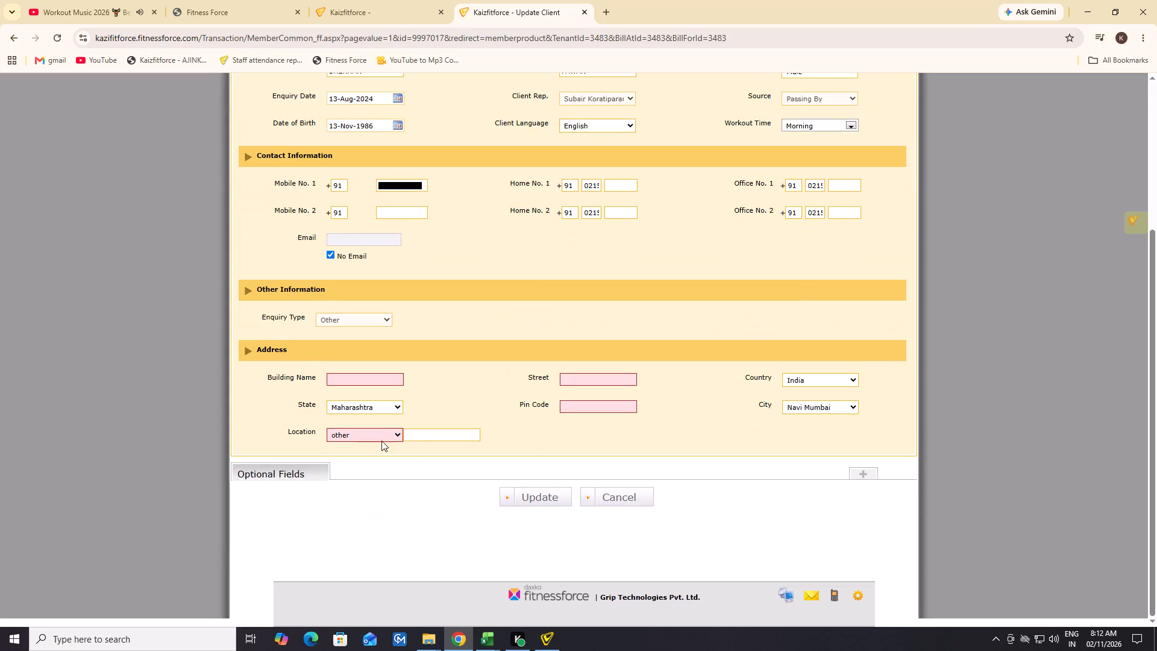
click(379, 439)
click(371, 465)
click(528, 503)
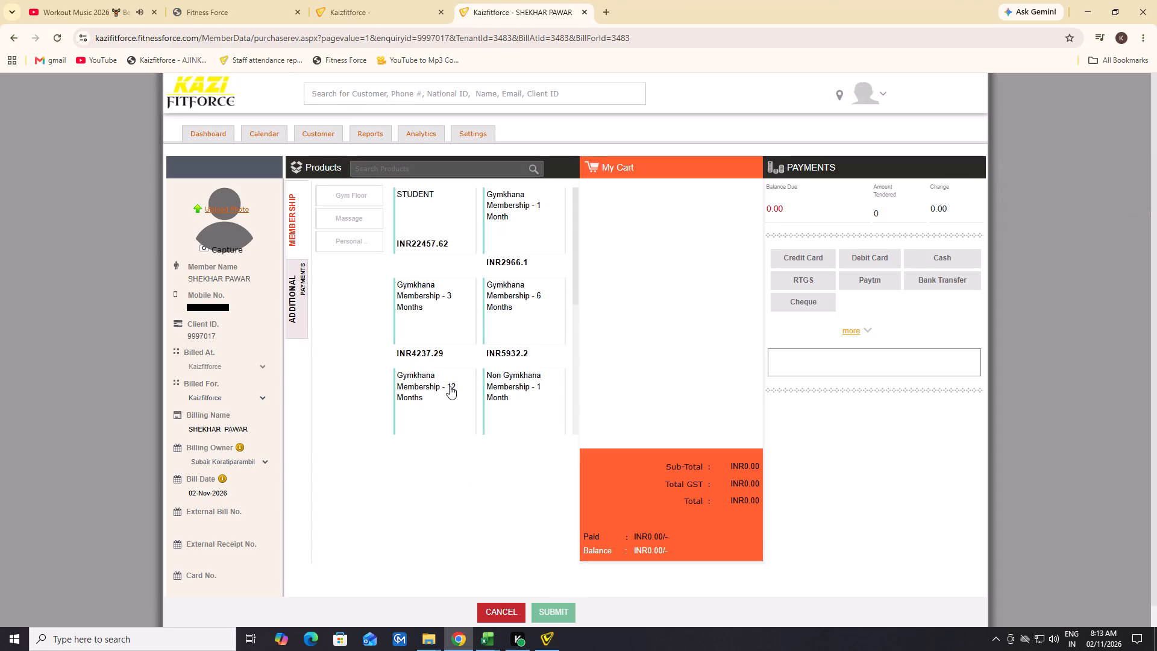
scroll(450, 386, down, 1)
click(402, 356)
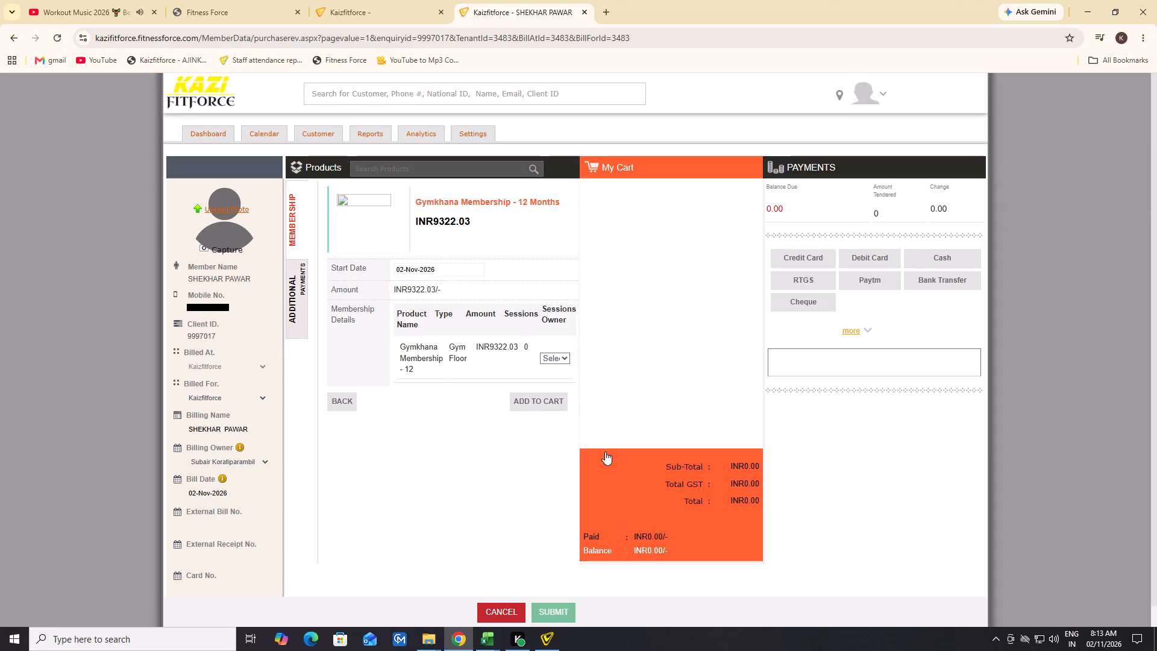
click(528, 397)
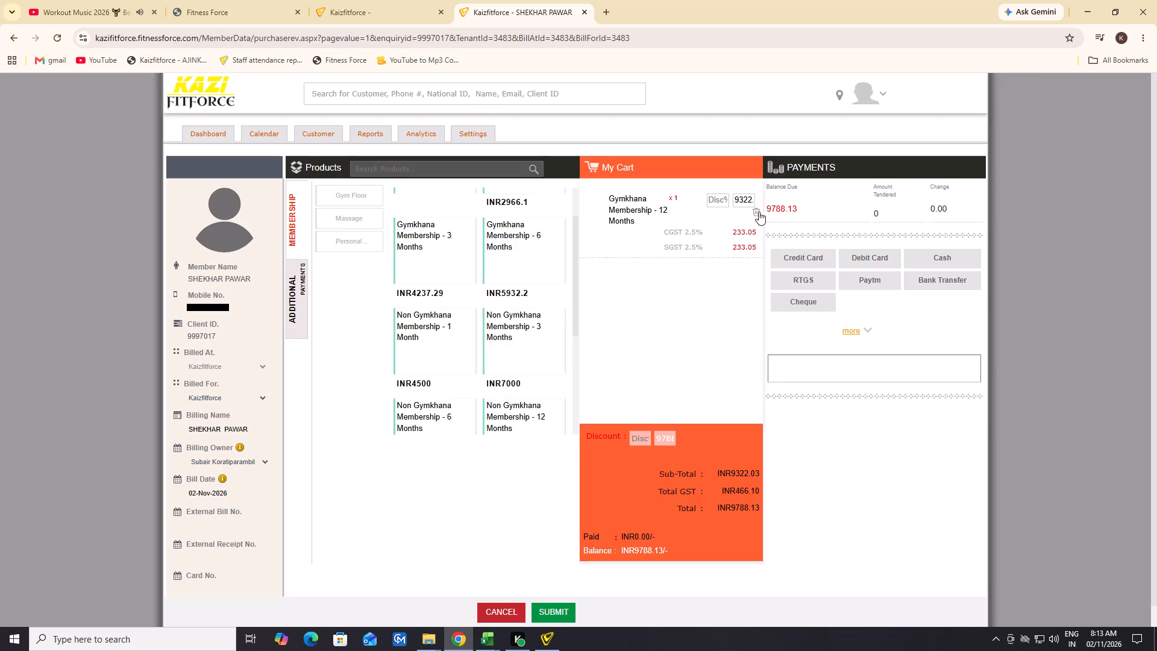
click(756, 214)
Add Non Gymkhana Membership - 12 Months, starting 02-Nov-2026, to the cart.
scroll(433, 357, down, 1)
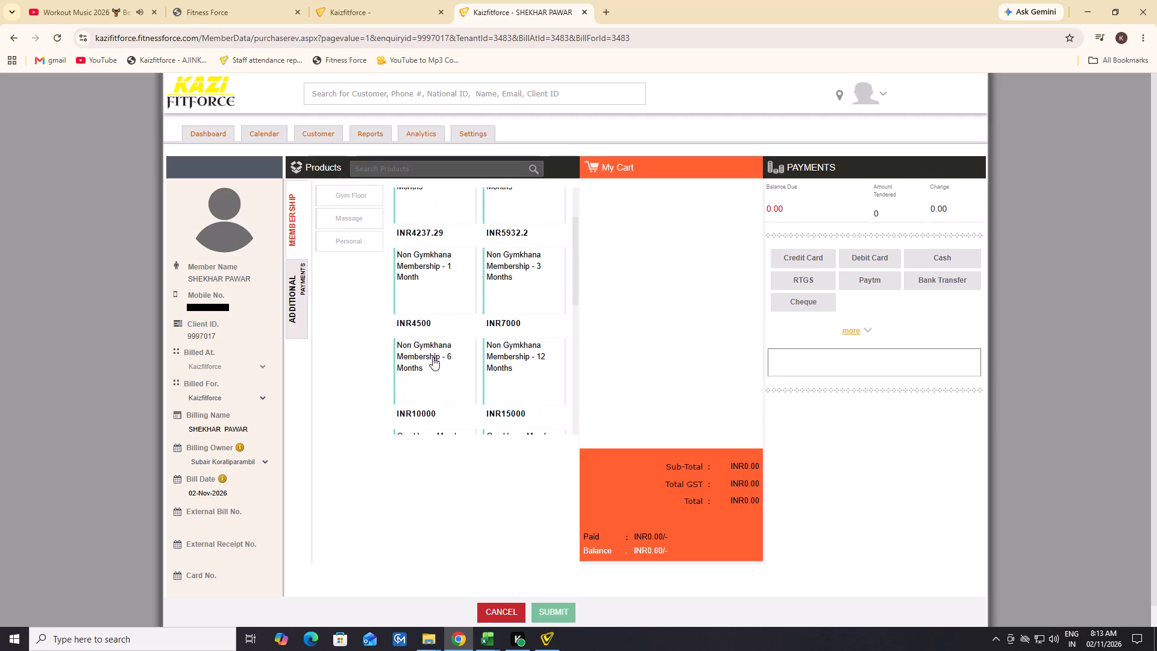
click(516, 371)
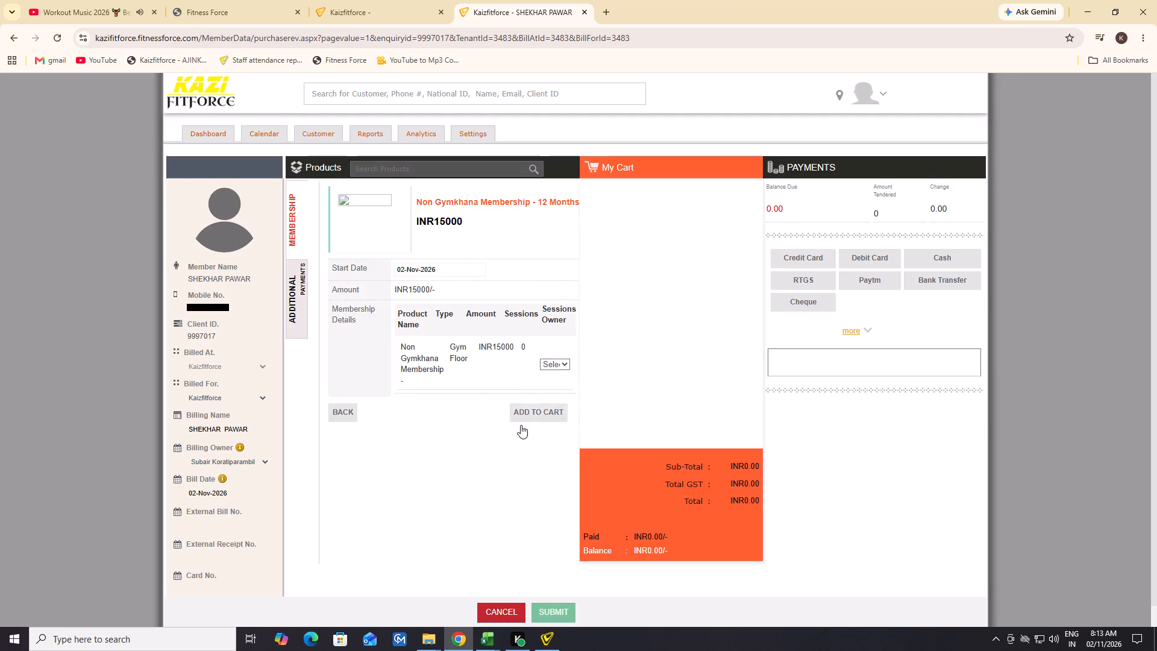
click(527, 413)
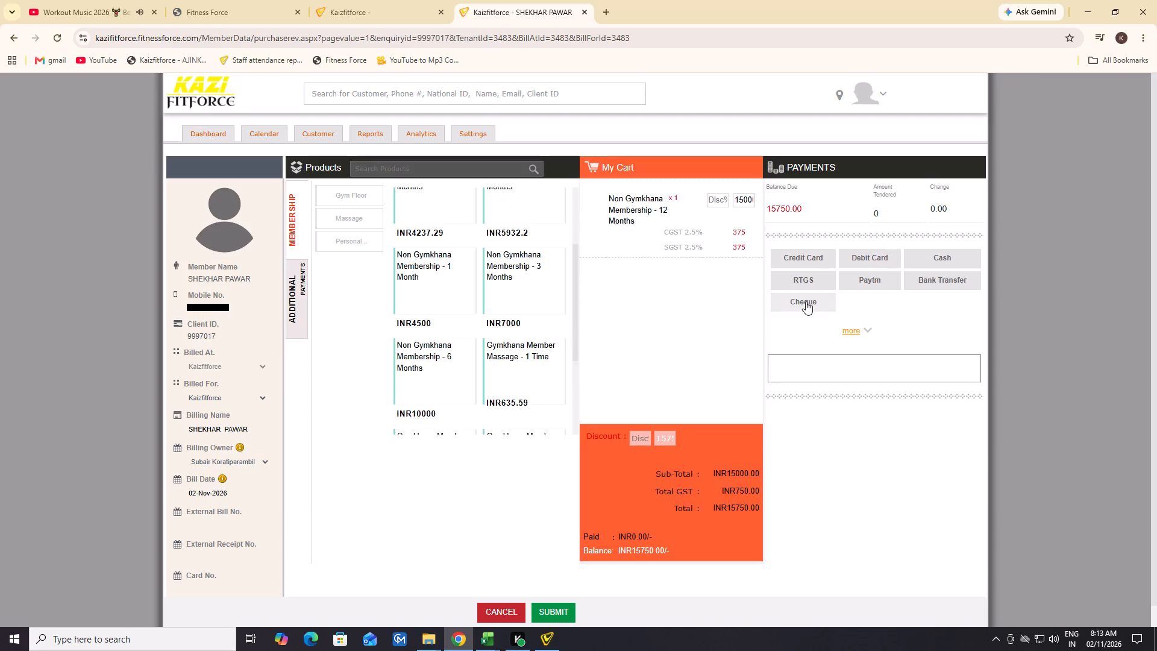
Apply a cheque payment of INR 15750 to the membership bill and submit it.
click(806, 301)
click(953, 333)
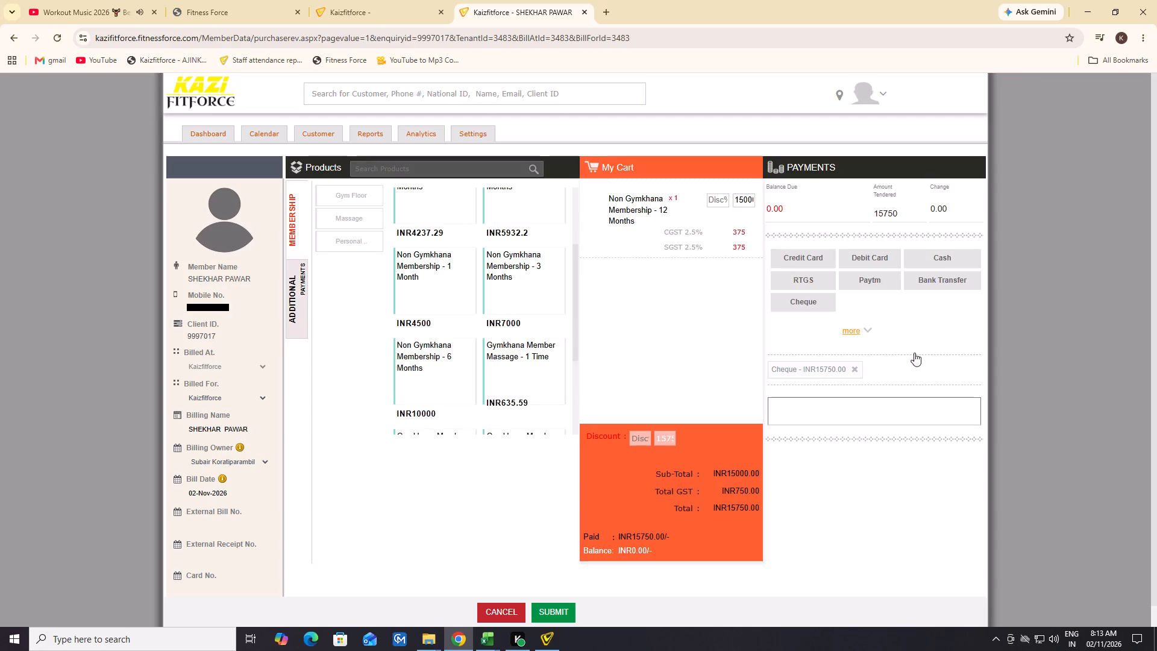
click(550, 617)
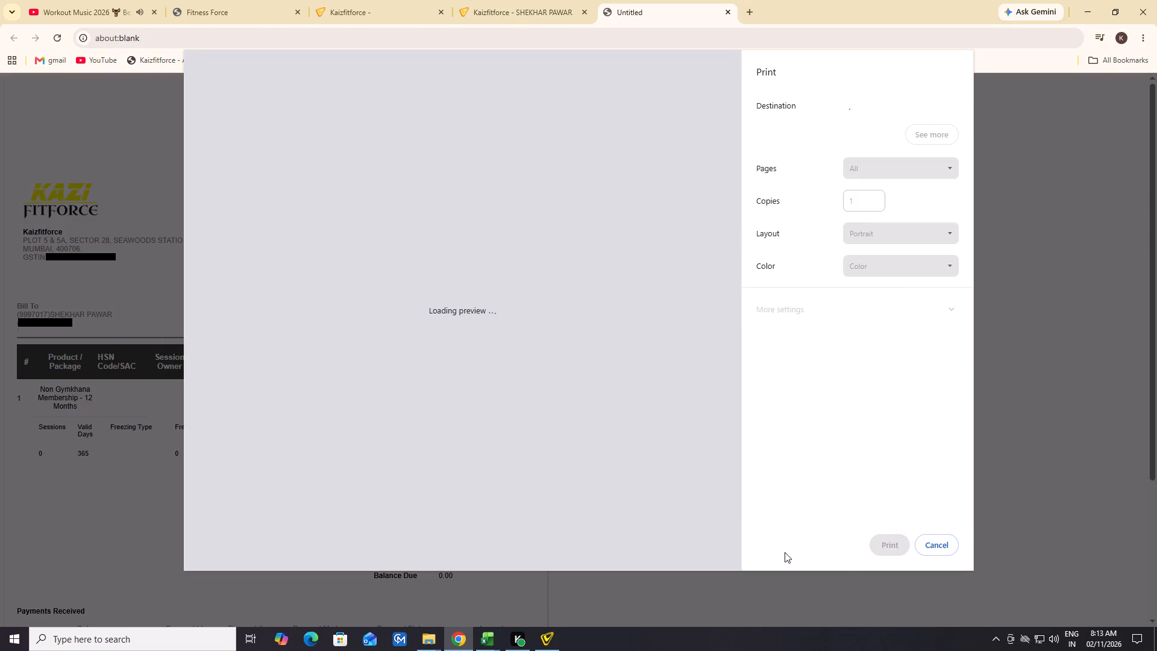
Cancel printing the tax invoice, then close the invoice and the member's profile page.
click(935, 542)
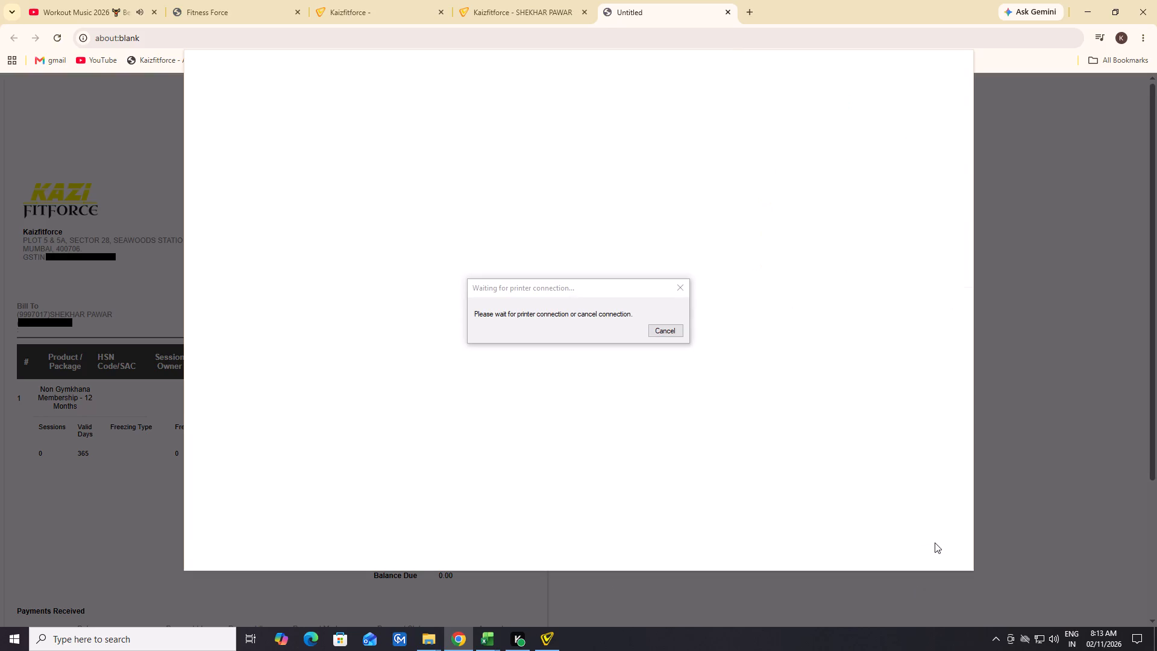
click(935, 542)
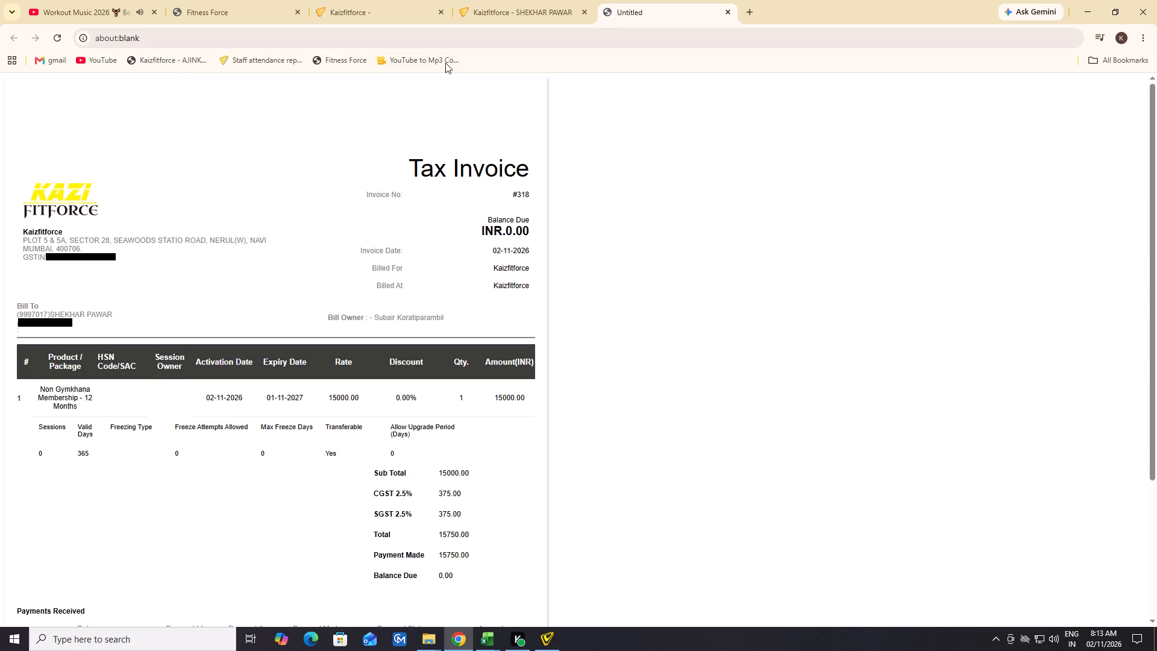
click(727, 14)
click(630, 119)
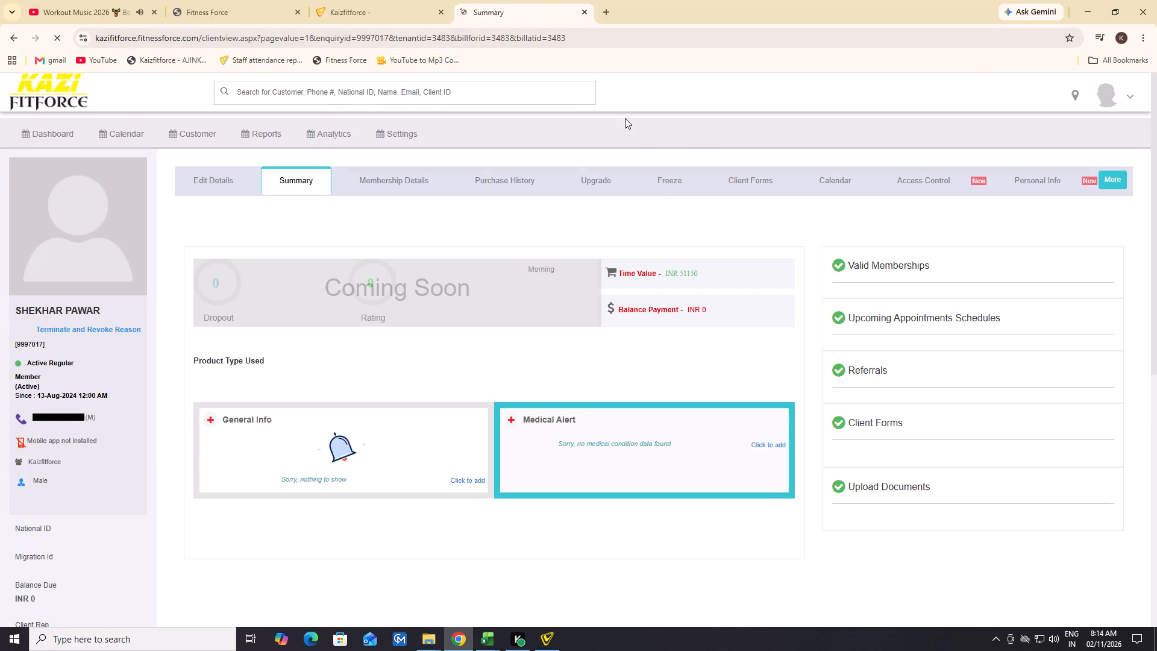
click(586, 14)
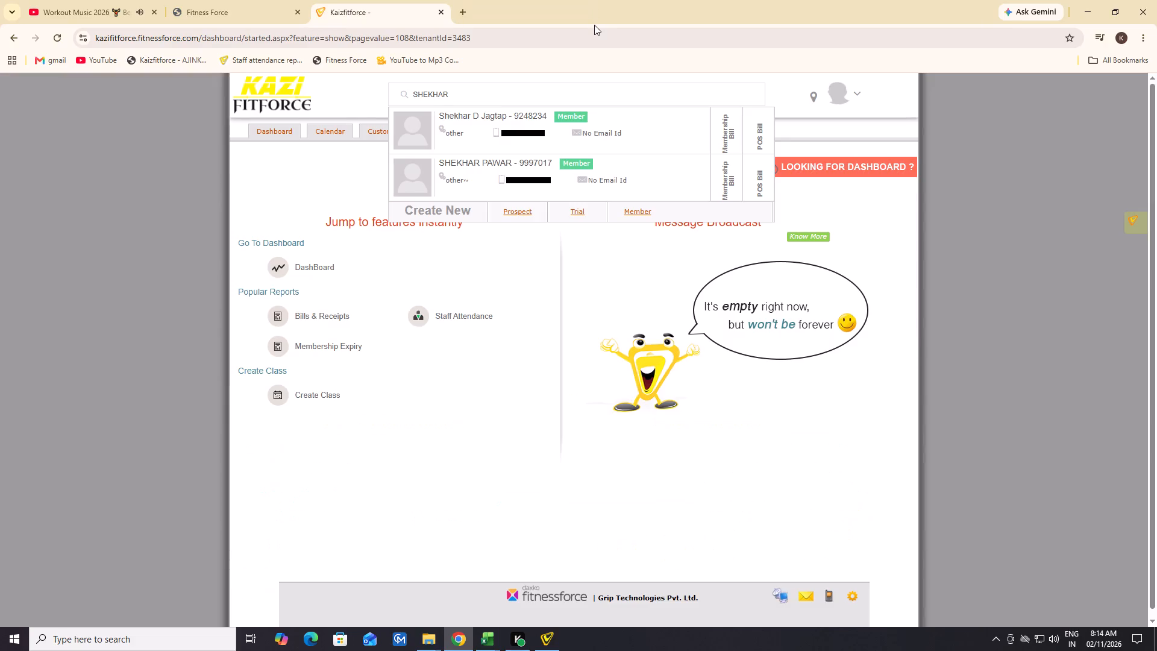
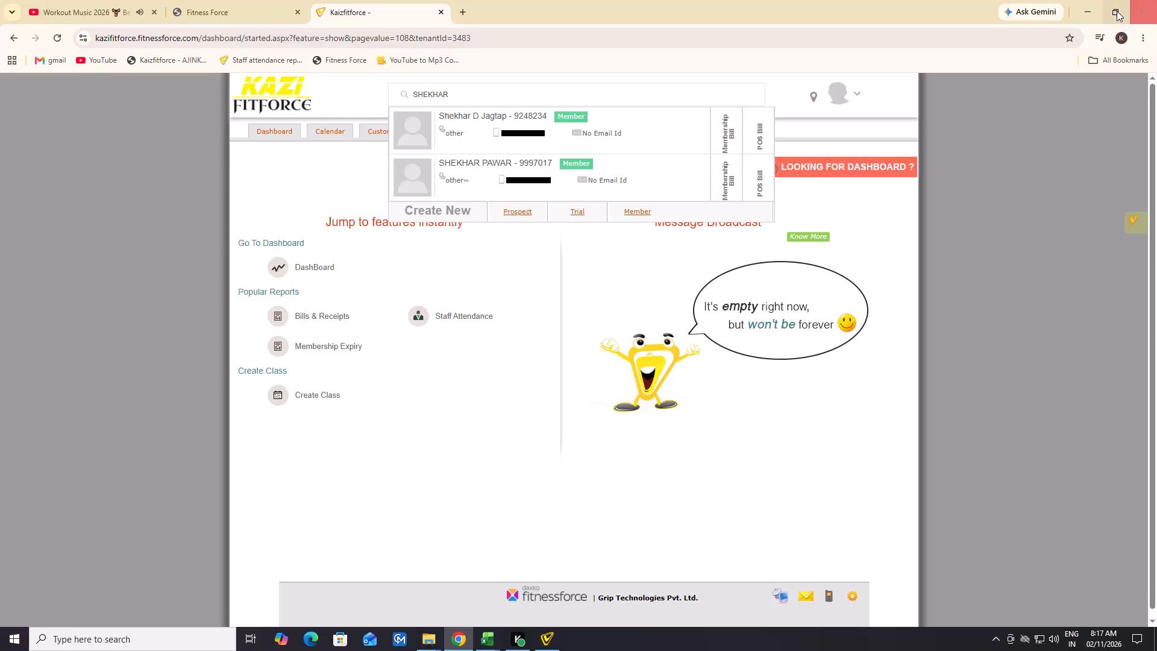
Minimize the browser and the MEMBERSHIP NOVEMBER 2026 workbook to get to the PERSONAL COLLECTION NOV'2026 workbook in Excel.
double_click(1093, 17)
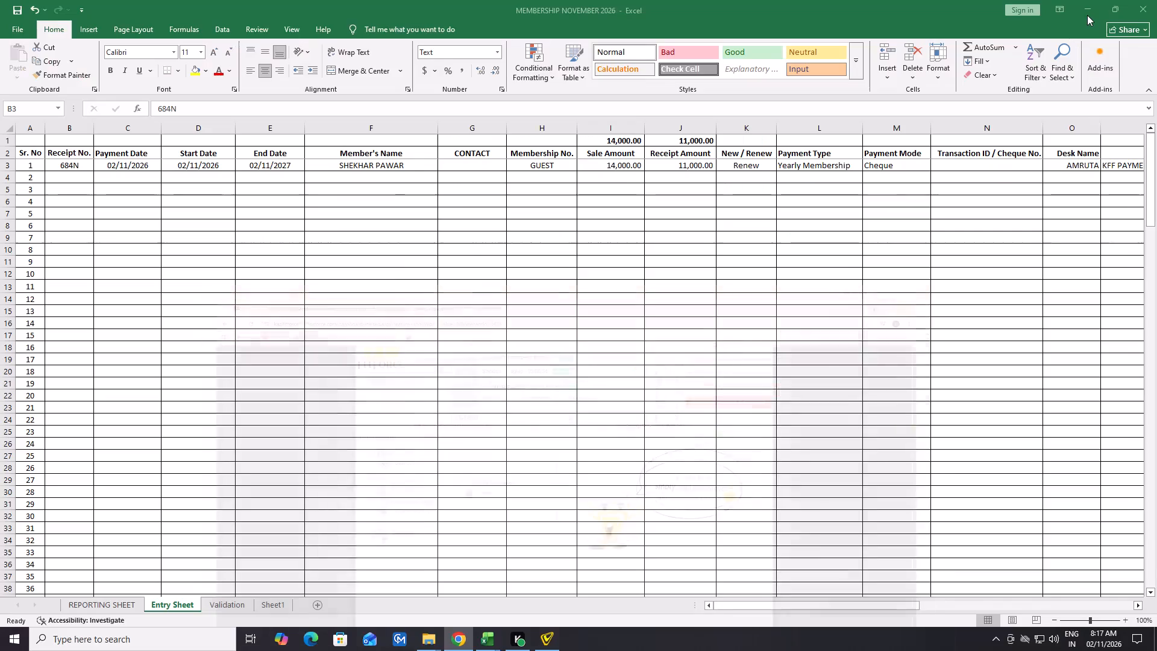
click(1087, 15)
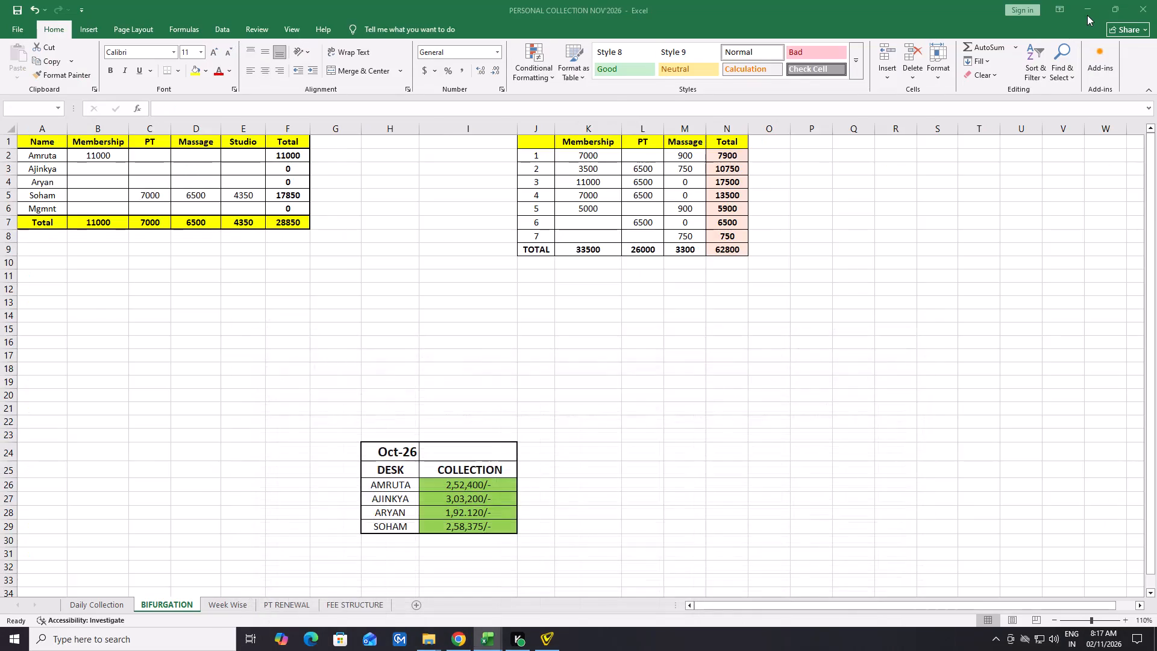
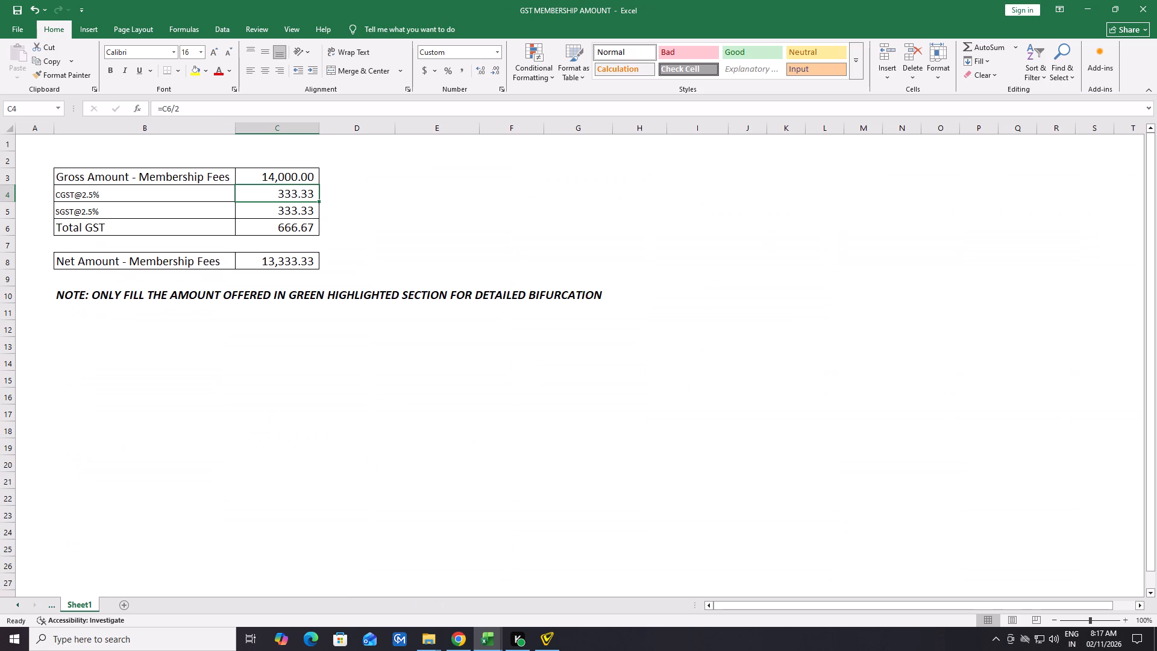
Set the Gross Amount - Membership Fees in the GST MEMBERSHIP AMOUNT workbook to 6500.
key(Up)
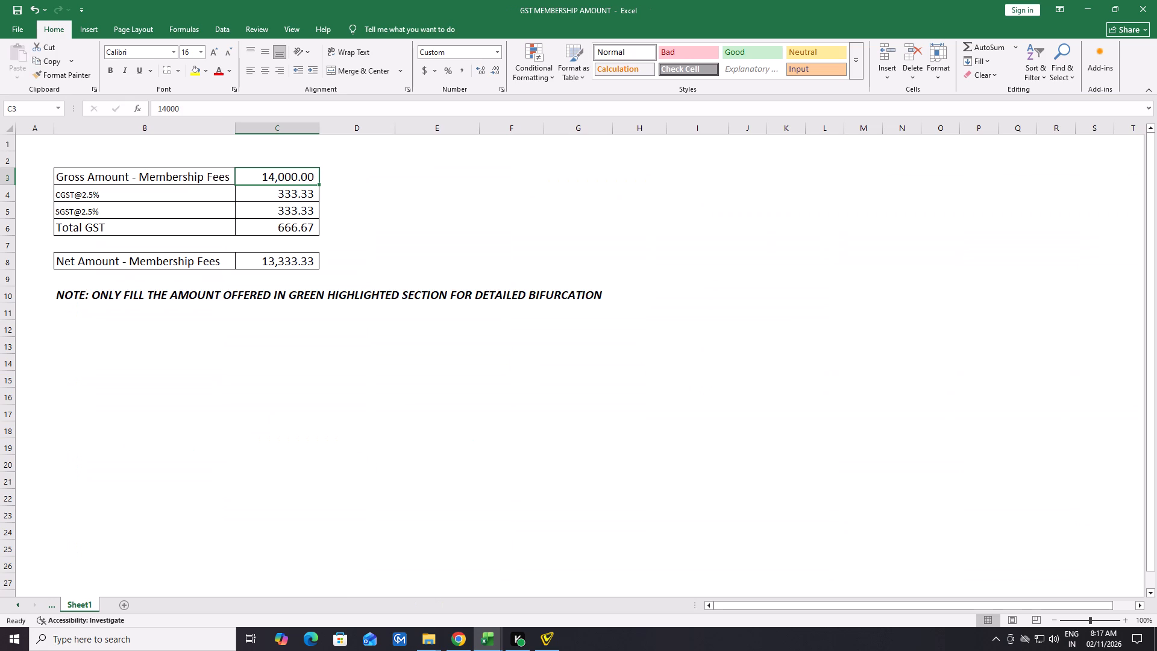
text(6500)
key(Return)
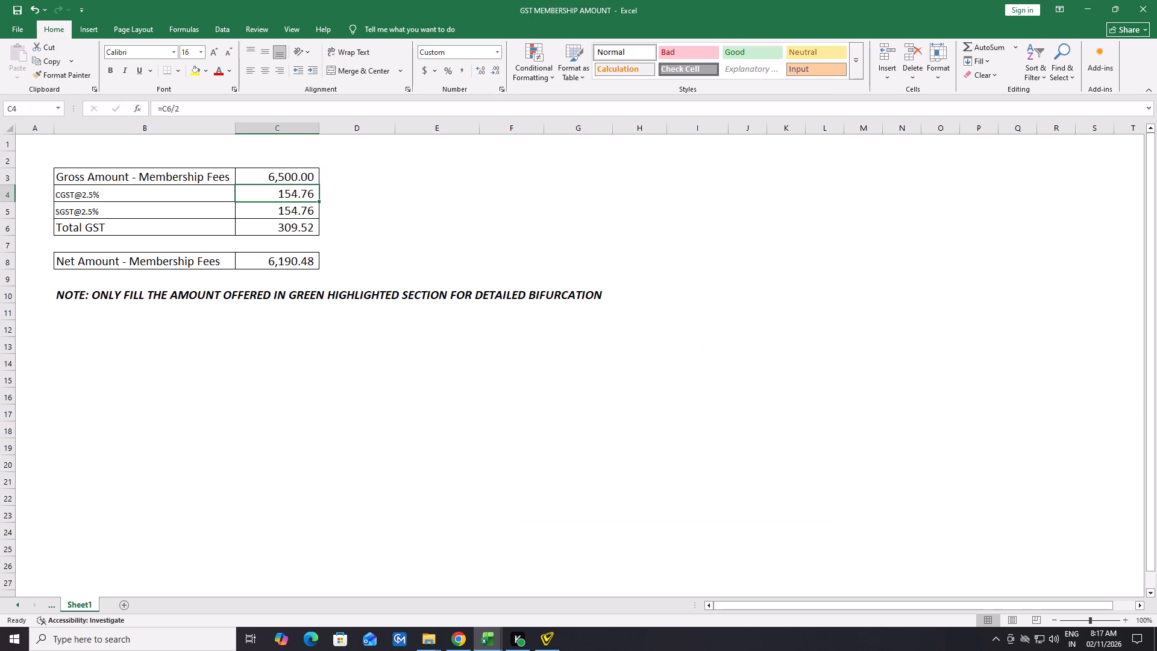
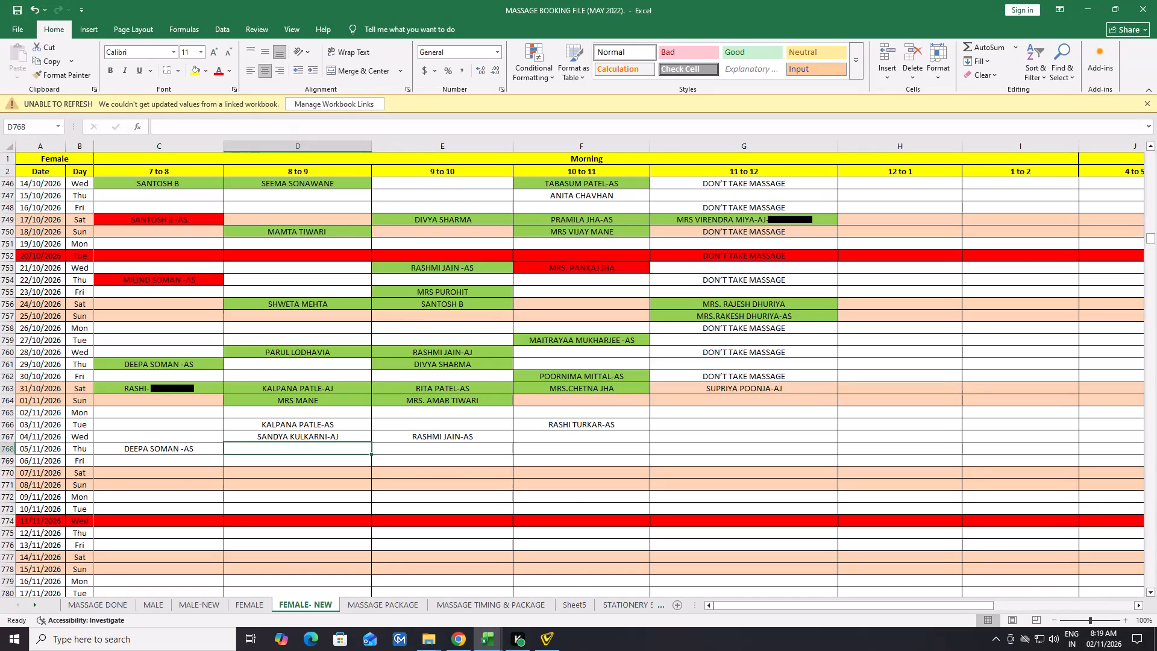
Switch to the PT NOVEMBER 2026 workbook and enter receipt number 685N in the Sr. No 2 row of the Entry Sheet.
key(alt+Tab)
key(alt+Tab)
key(alt+Tab)
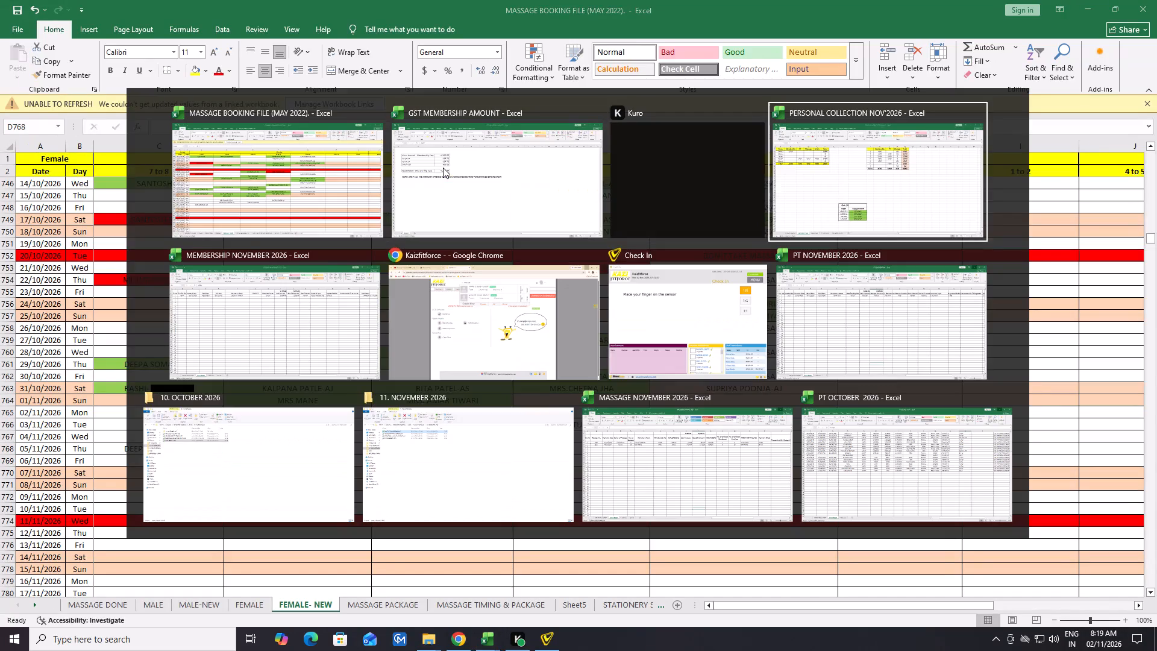
key(alt+Tab)
key(alt+Tab)
key(alt+Tab)
key(alt+Tab)
key(alt+Tab)
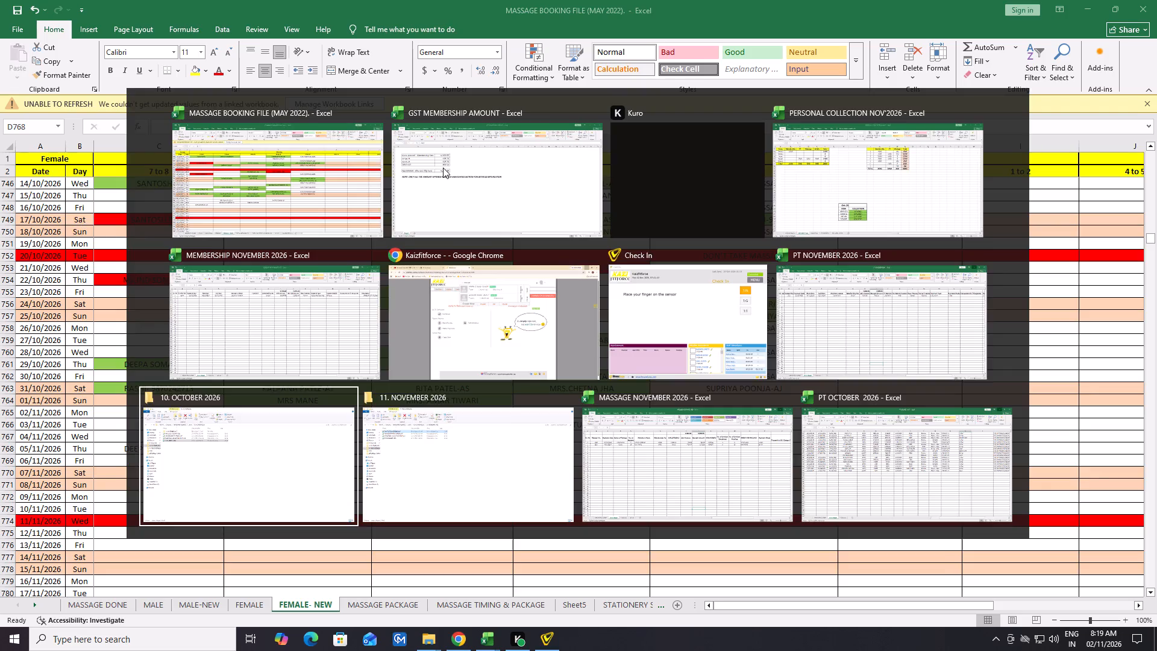
key(alt+Left)
key(Left)
key(Left)
key(Left)
key(Left)
key(Left)
key(Left)
key(Left)
key(Left)
key(Left)
key(Left)
key(Left)
key(Left)
key(Left)
key(Left)
key(Left)
key(Left)
key(Left)
key(Left)
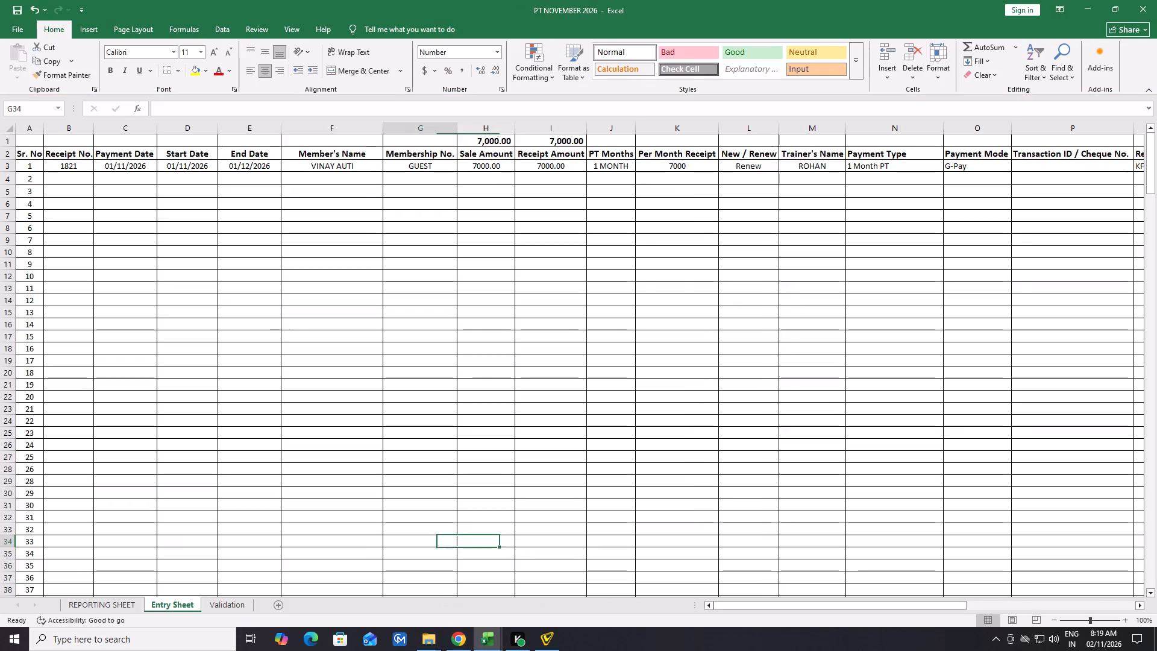
key(Up)
key(Up)
key(Up)
key(Up)
key(Up)
key(Up)
key(Up)
key(Up)
key(Up)
key(Up)
key(Up)
key(Up)
key(Up)
key(Up)
key(Up)
key(Up)
key(Up)
key(Up)
key(Up)
key(Up)
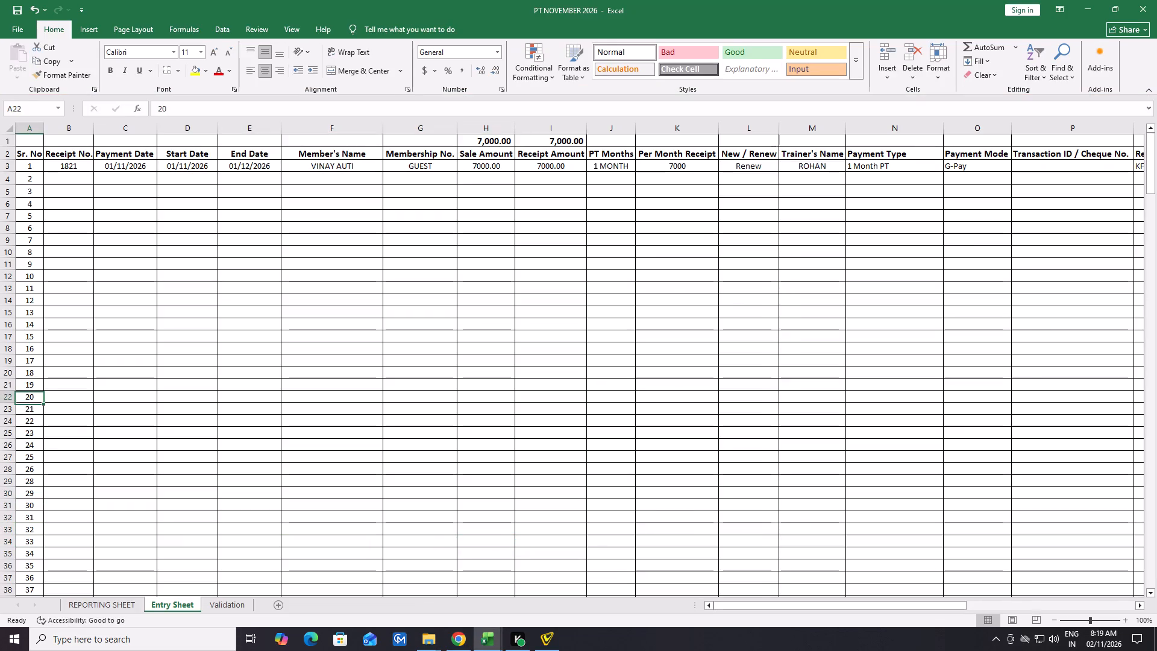
key(Right)
key(Down)
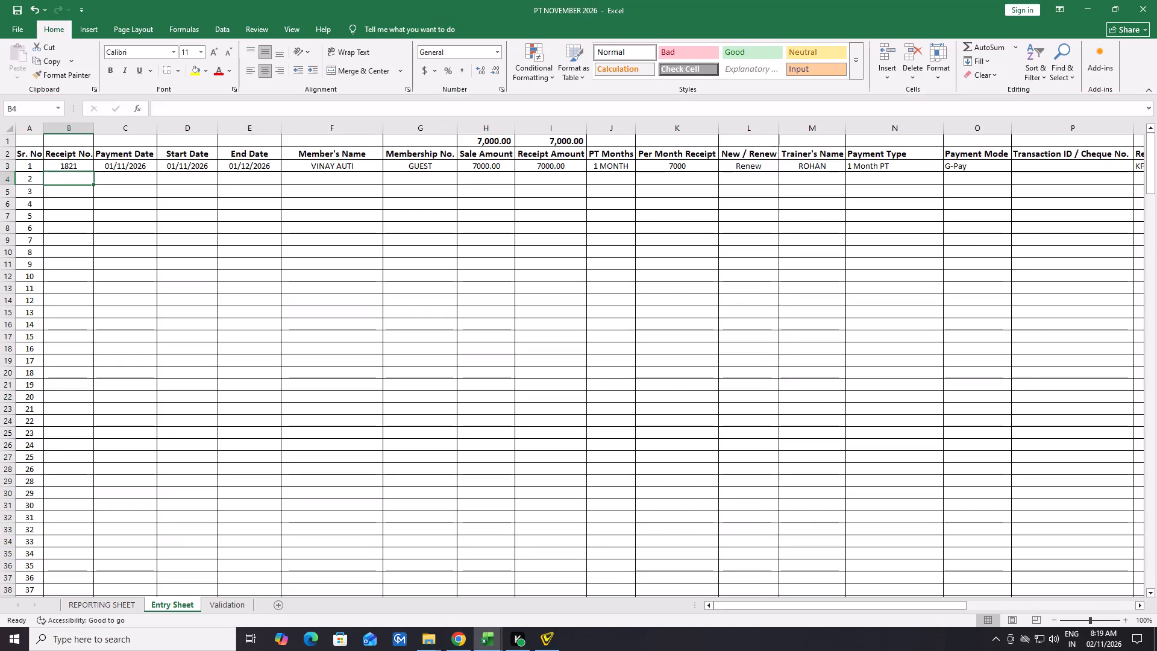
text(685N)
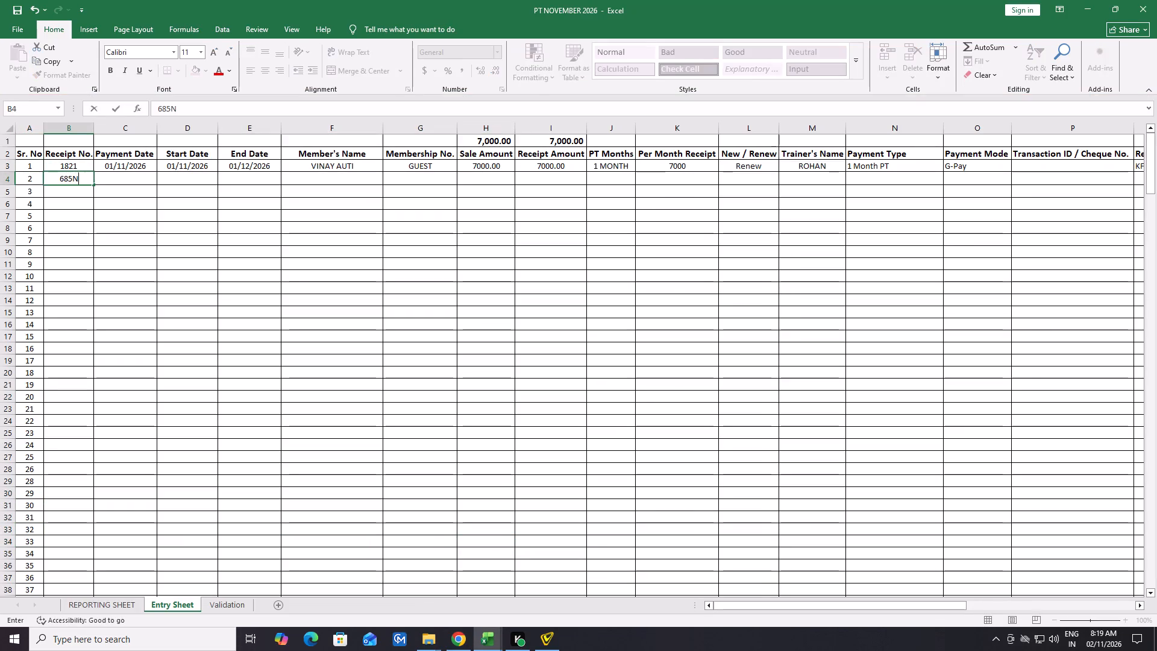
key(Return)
Set the row's payment and start dates to 02/11/2026 and calculate the end date as the start date plus 30.
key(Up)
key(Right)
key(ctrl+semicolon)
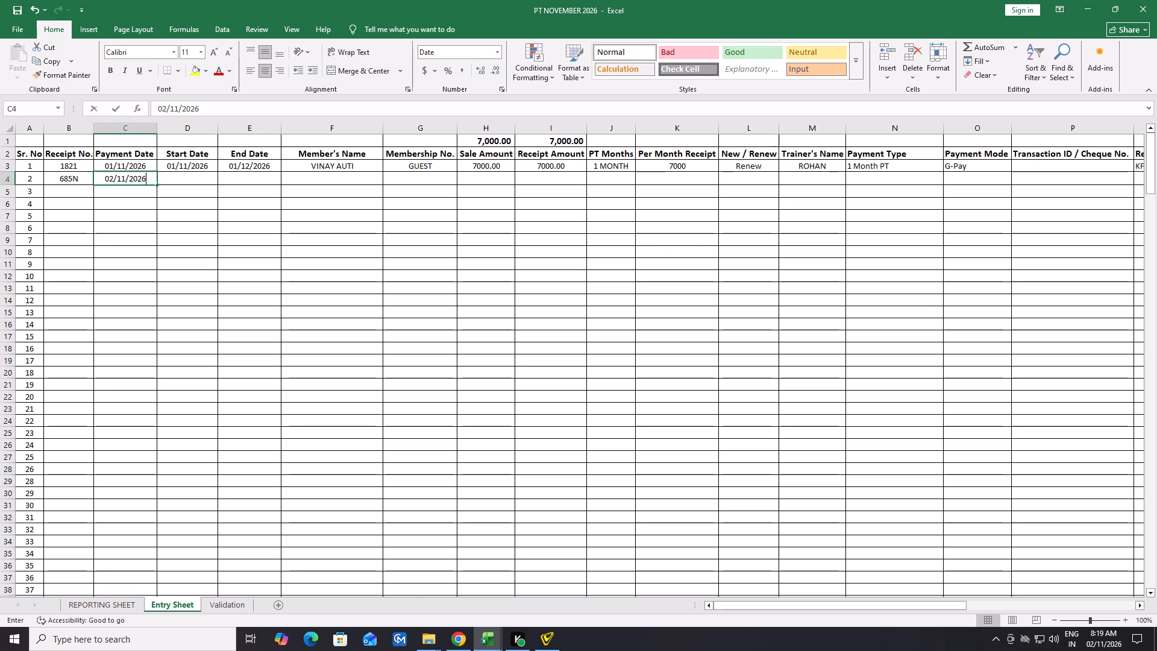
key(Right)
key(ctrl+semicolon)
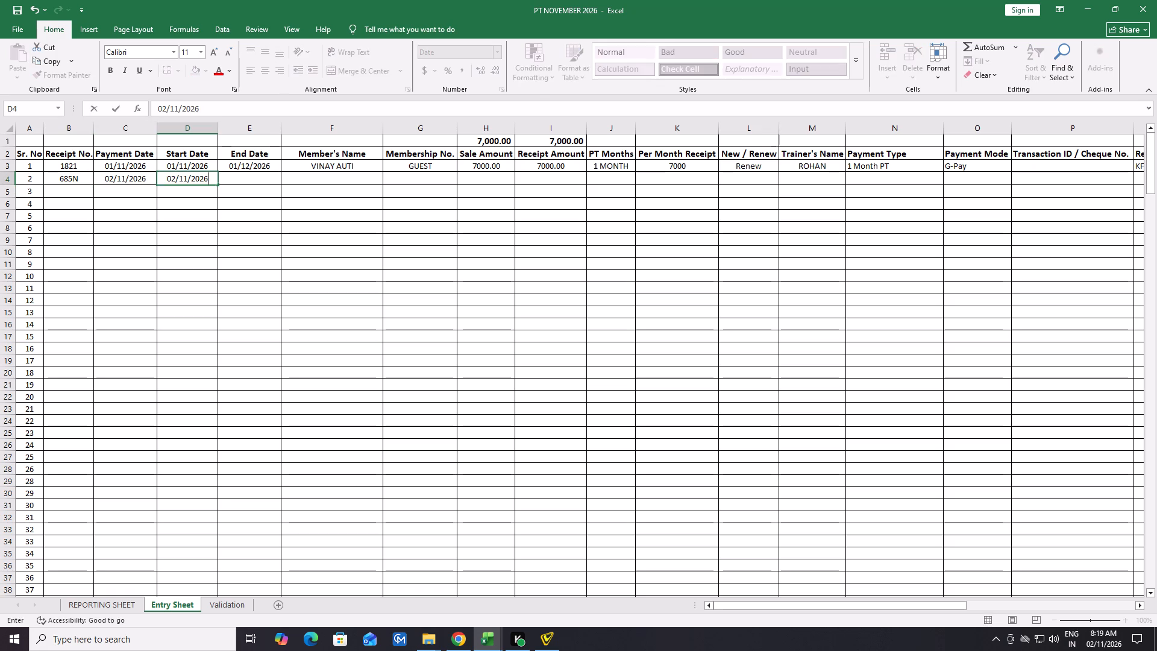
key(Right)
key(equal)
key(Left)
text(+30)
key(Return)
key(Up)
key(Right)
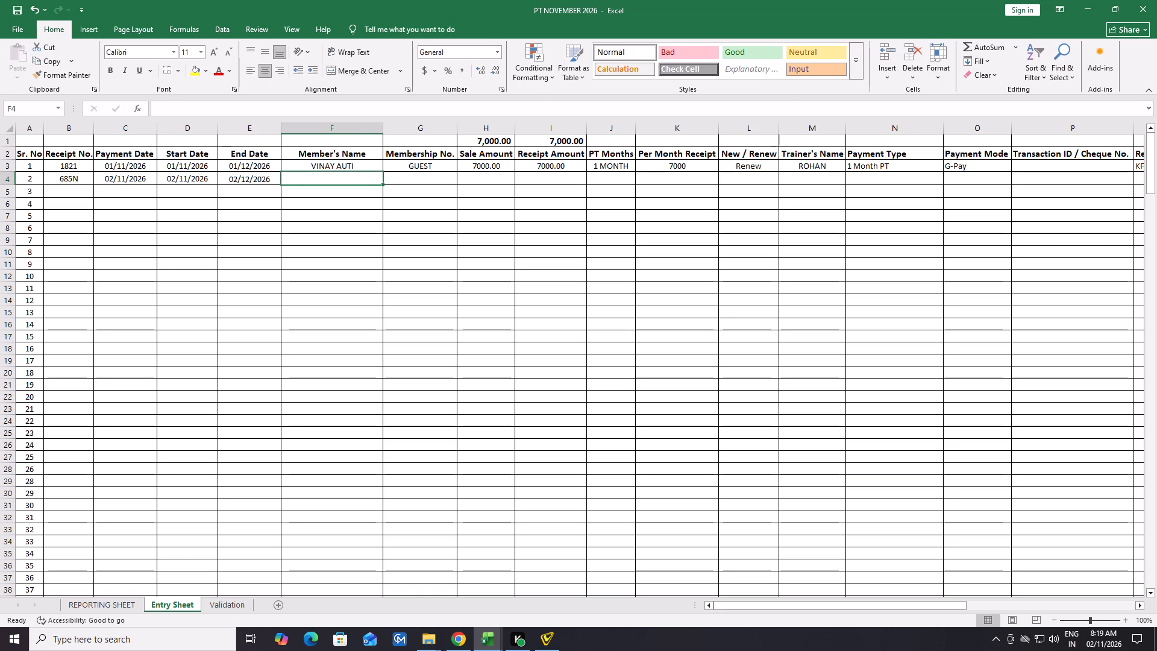
Enter the member's name and put MEM as the membership number for receipt 685N.
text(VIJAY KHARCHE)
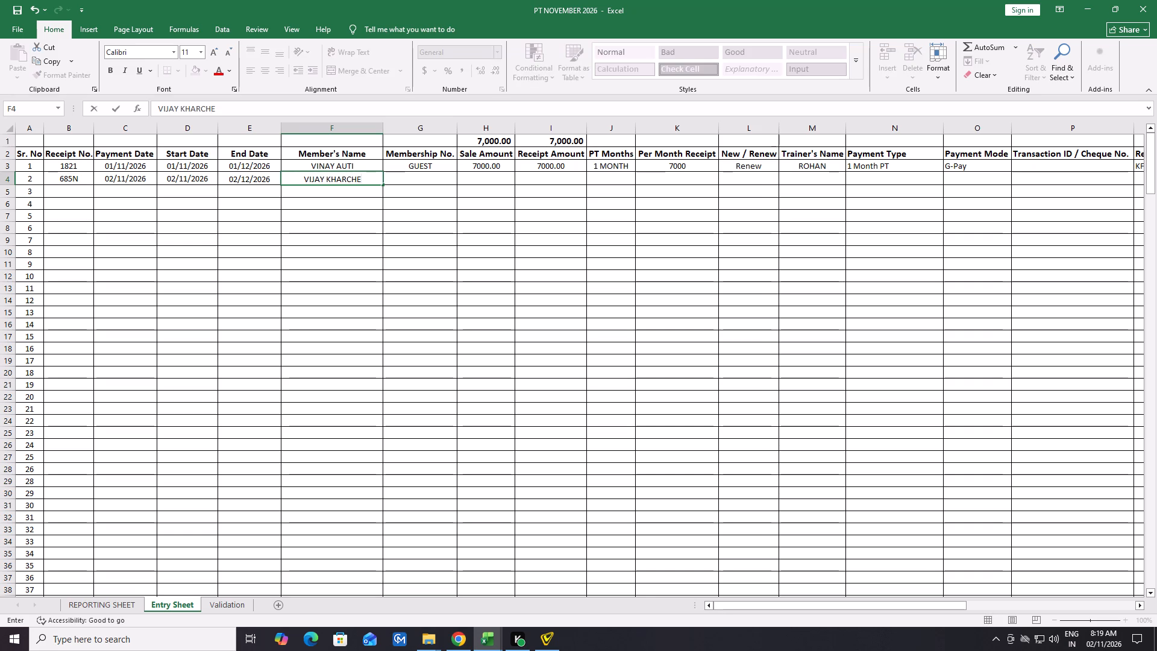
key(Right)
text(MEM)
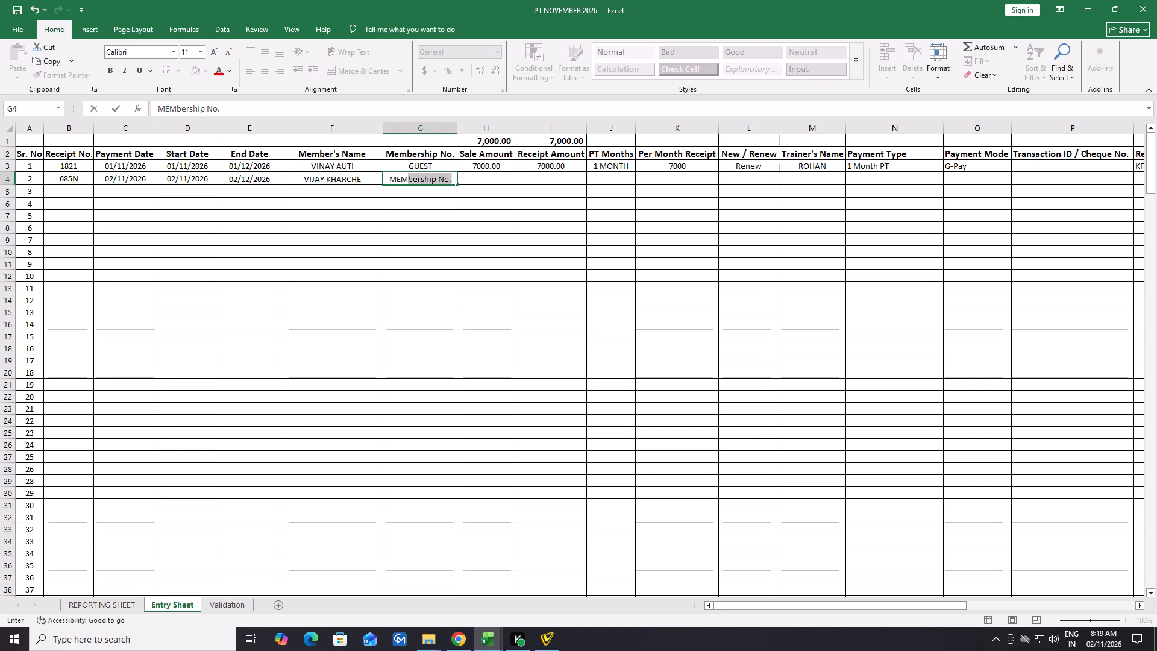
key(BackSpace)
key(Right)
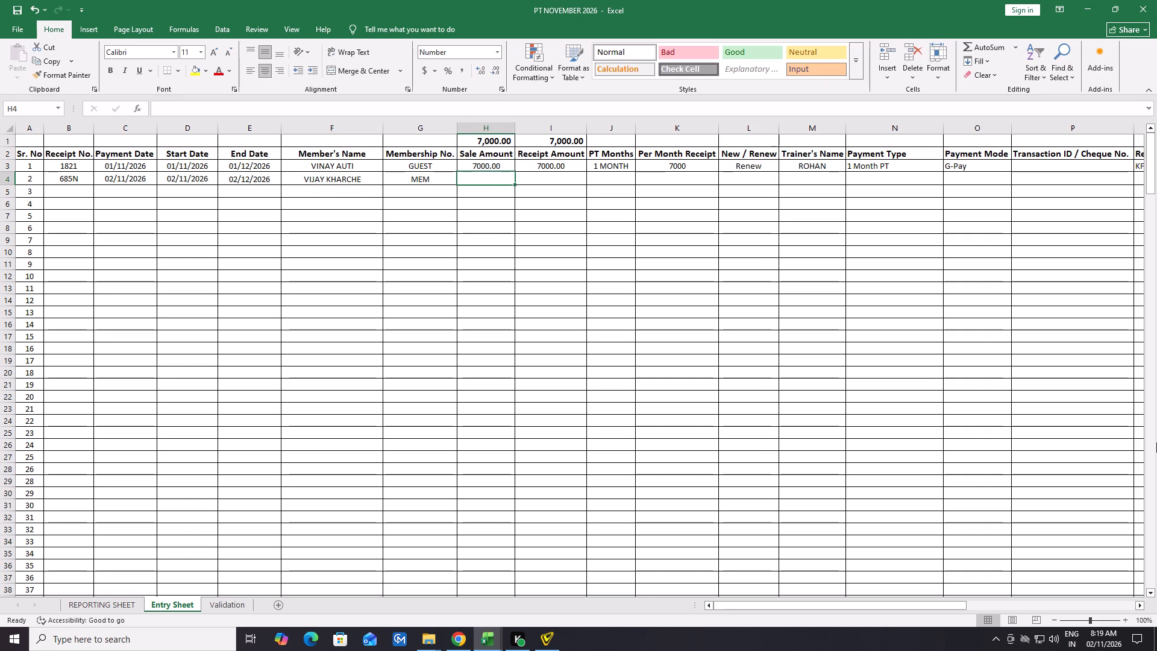
Enter 6500 as the sale amount, receipt amount and per-month receipt, with 1 MONTH as the PT months.
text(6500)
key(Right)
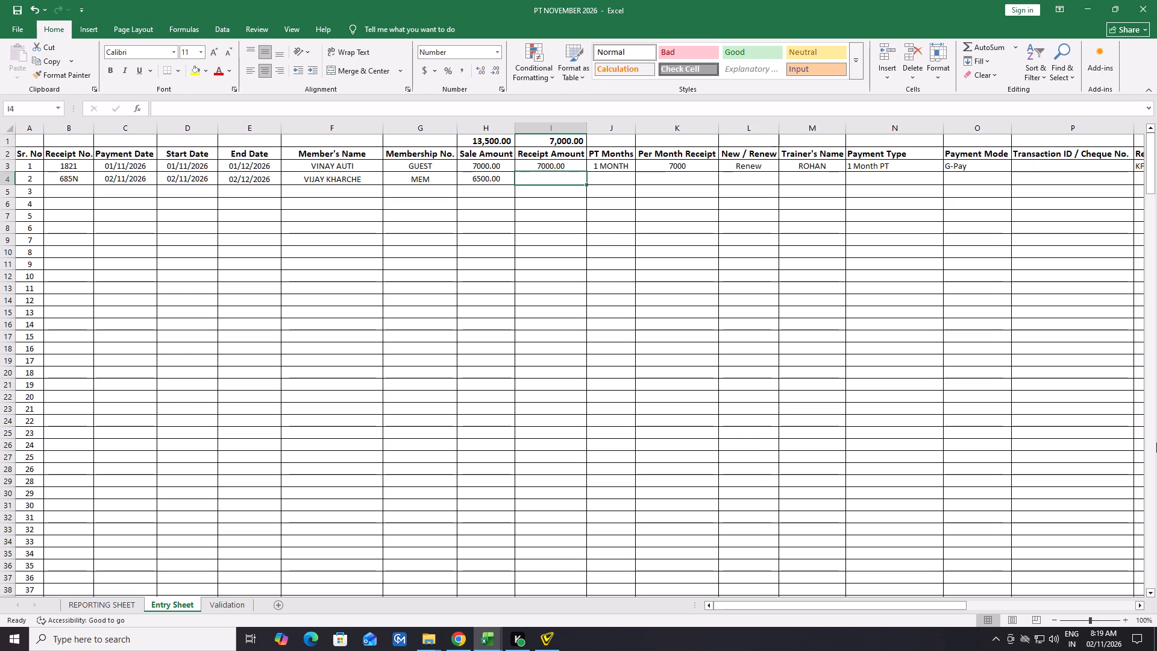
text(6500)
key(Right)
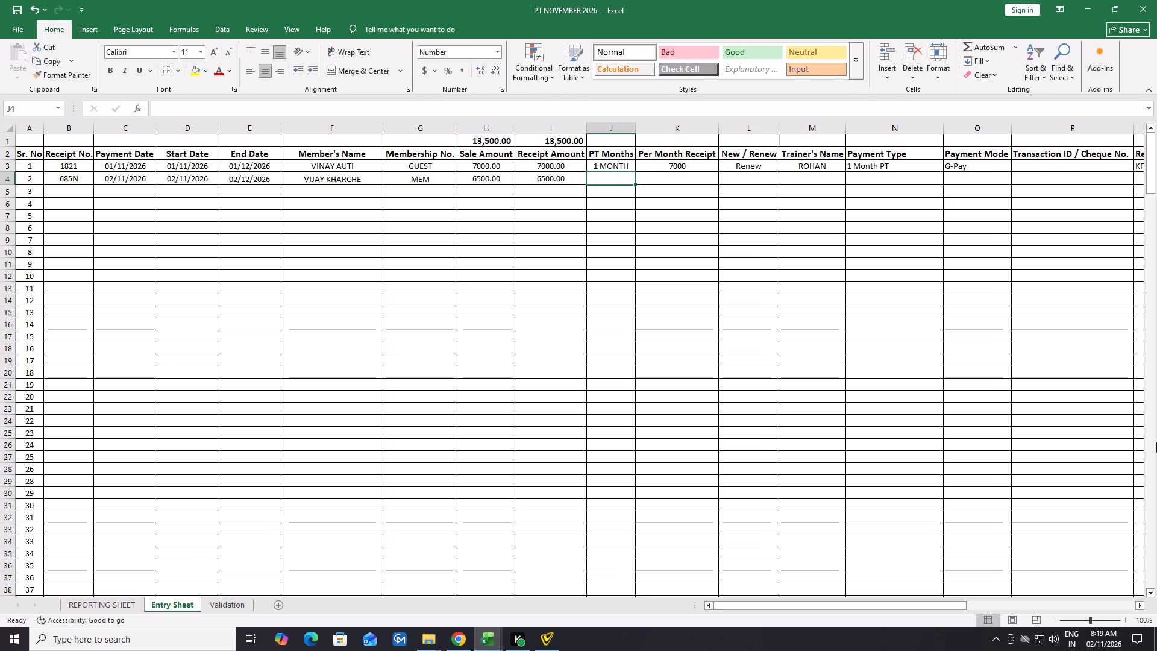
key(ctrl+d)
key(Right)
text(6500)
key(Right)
Set the row to Renew with trainer Mayur - Eve., payment type 1 Month PT and payment mode Debit Card.
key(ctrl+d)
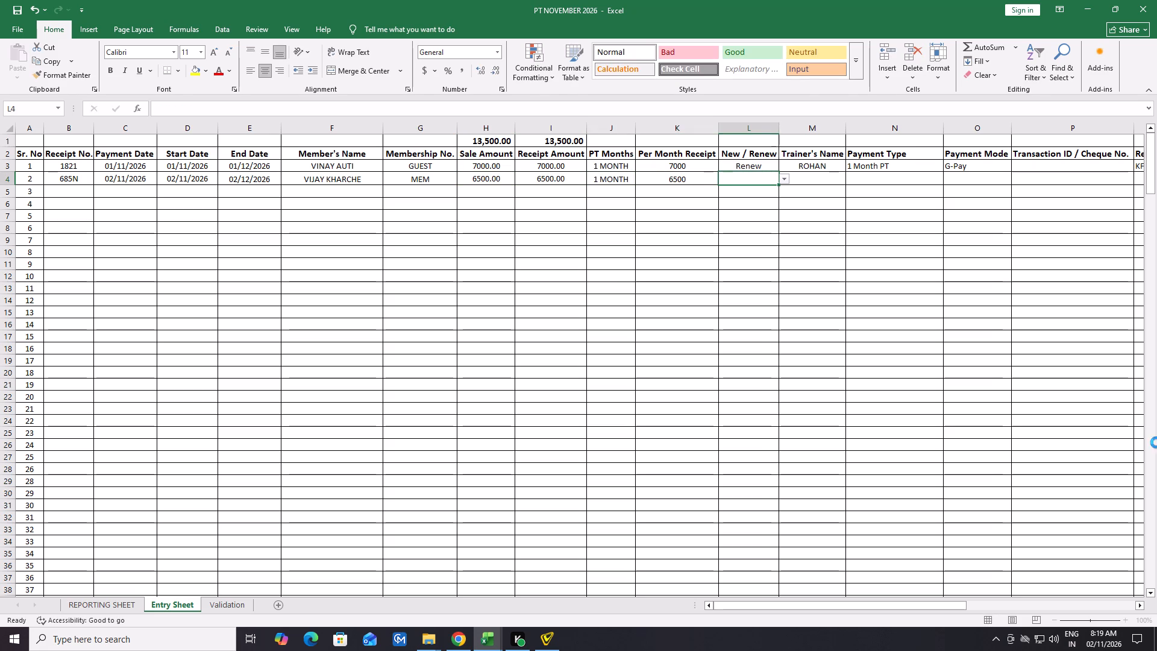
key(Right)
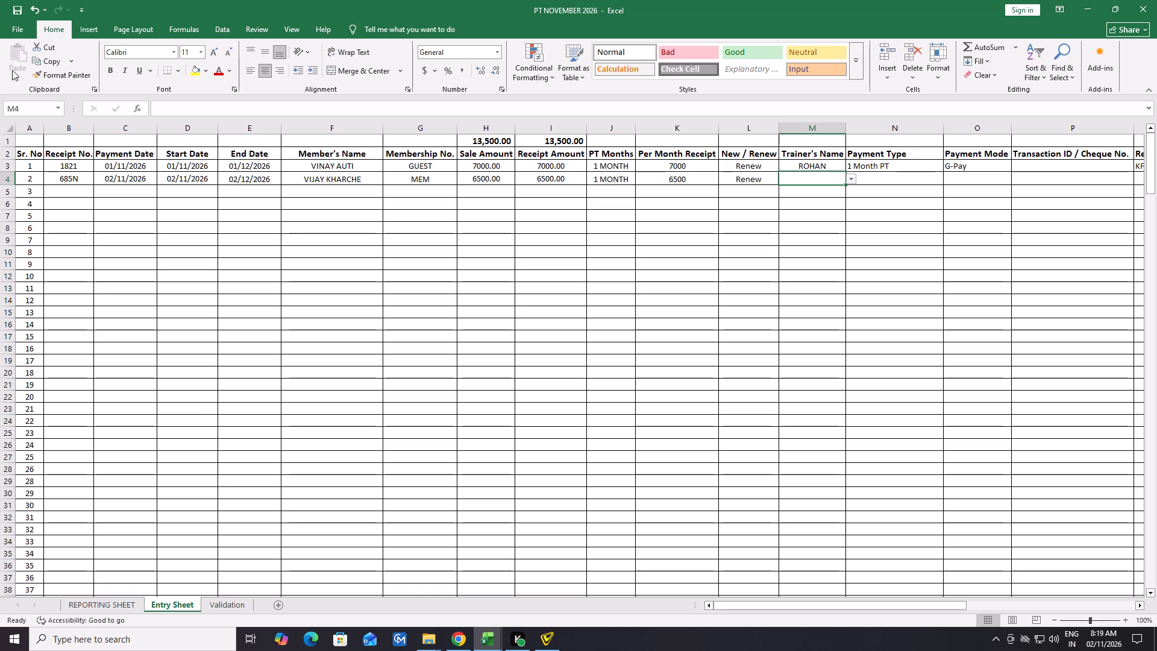
click(855, 180)
click(774, 245)
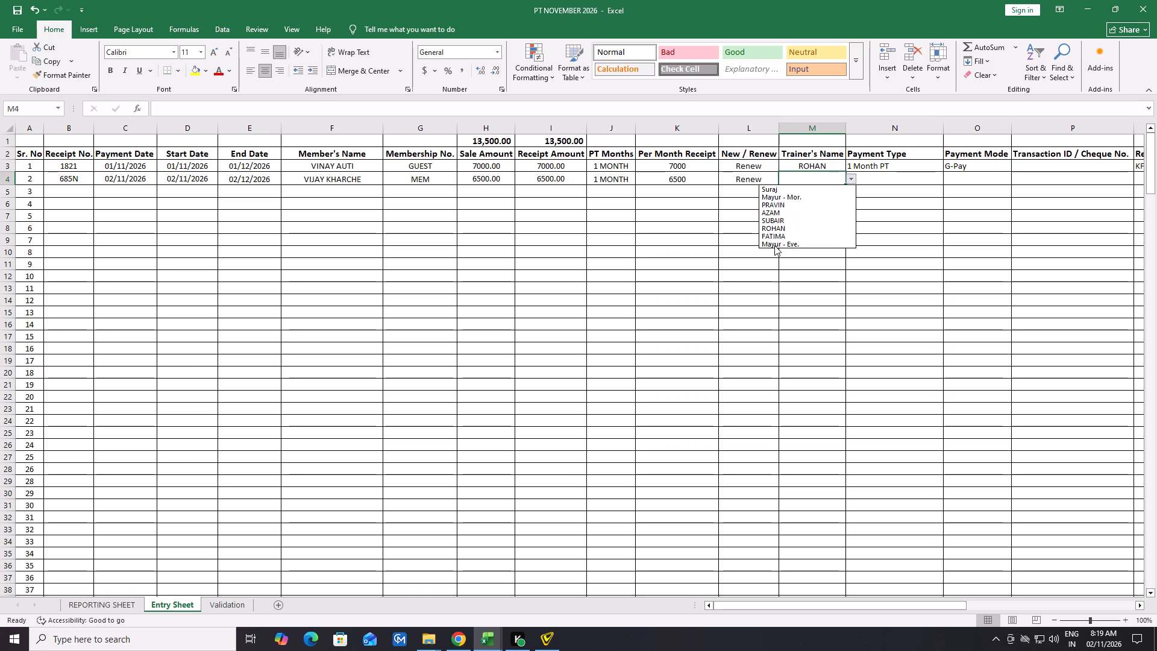
key(Right)
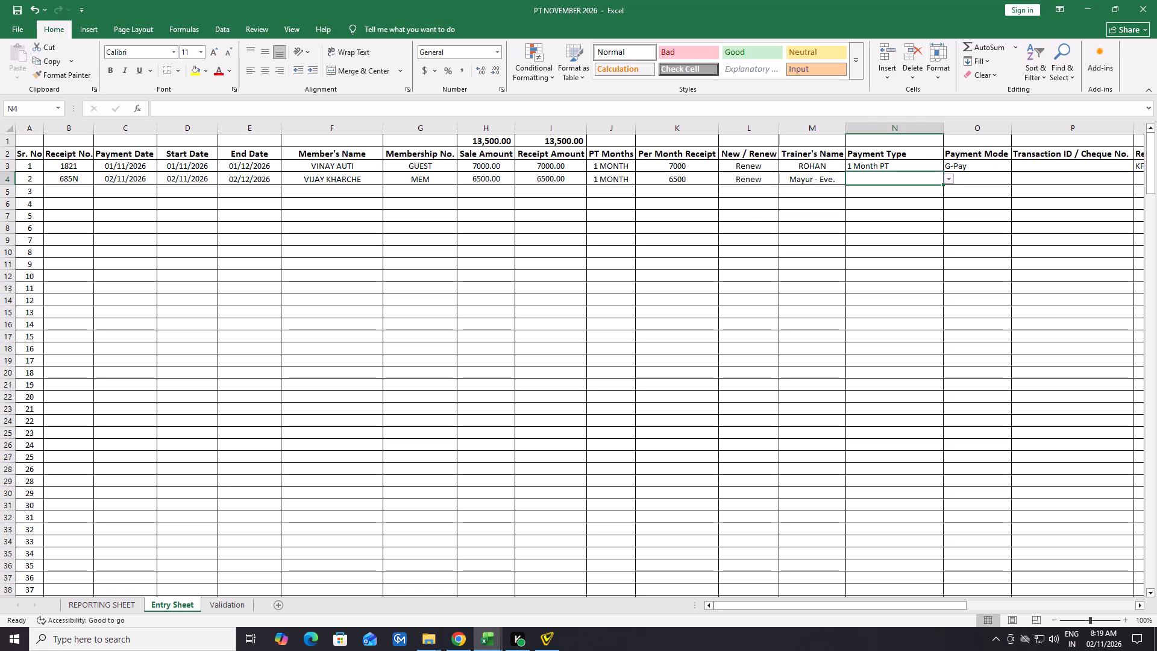
key(ctrl+d)
key(Right)
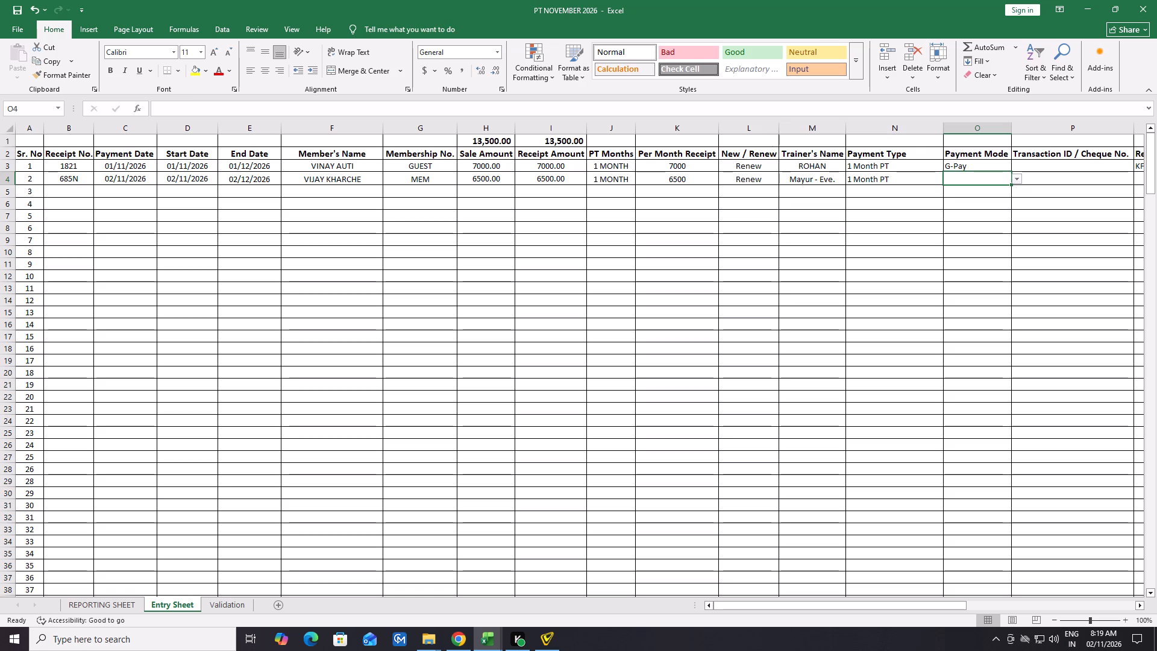
click(1014, 176)
click(938, 210)
Copy down the remark from the row above and reword it to KFC PAYMENT DONE DEBIT CARD ON 1 MONTH PT.
key(Right)
key(Right)
key(ctrl+d)
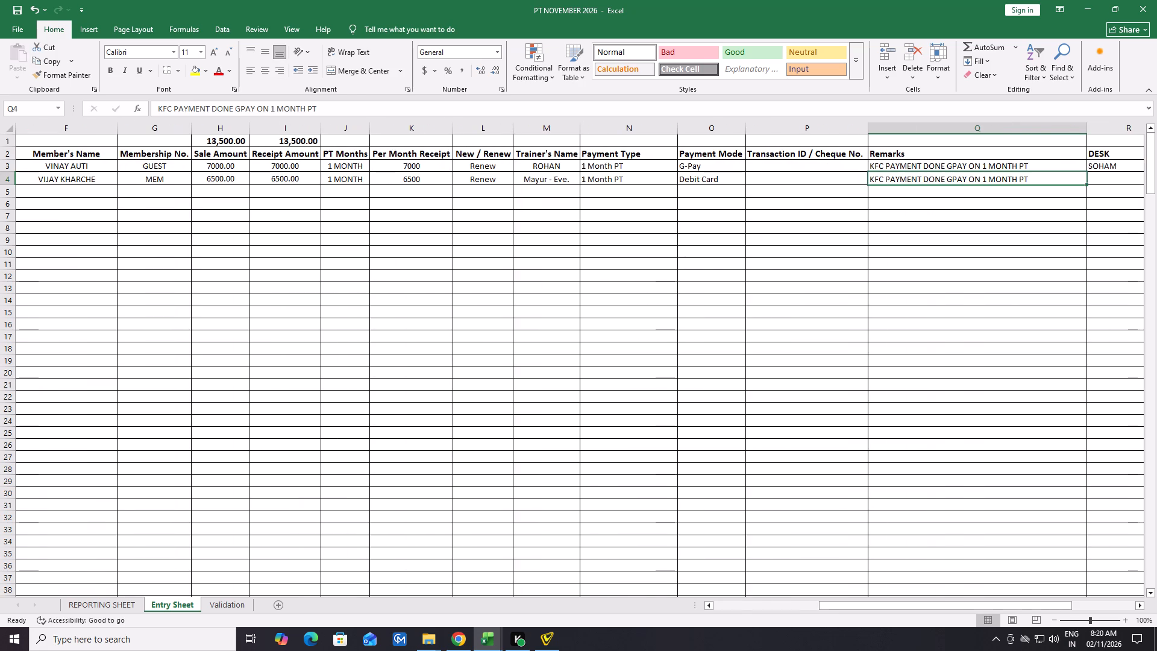
key(F2)
key(Left)
key(Left)
key(Left)
key(Left)
key(Left)
key(Left)
key(Left)
key(Left)
key(Left)
key(Left)
key(Left)
key(Left)
key(Left)
key(Left)
key(Left)
key(Left)
key(Left)
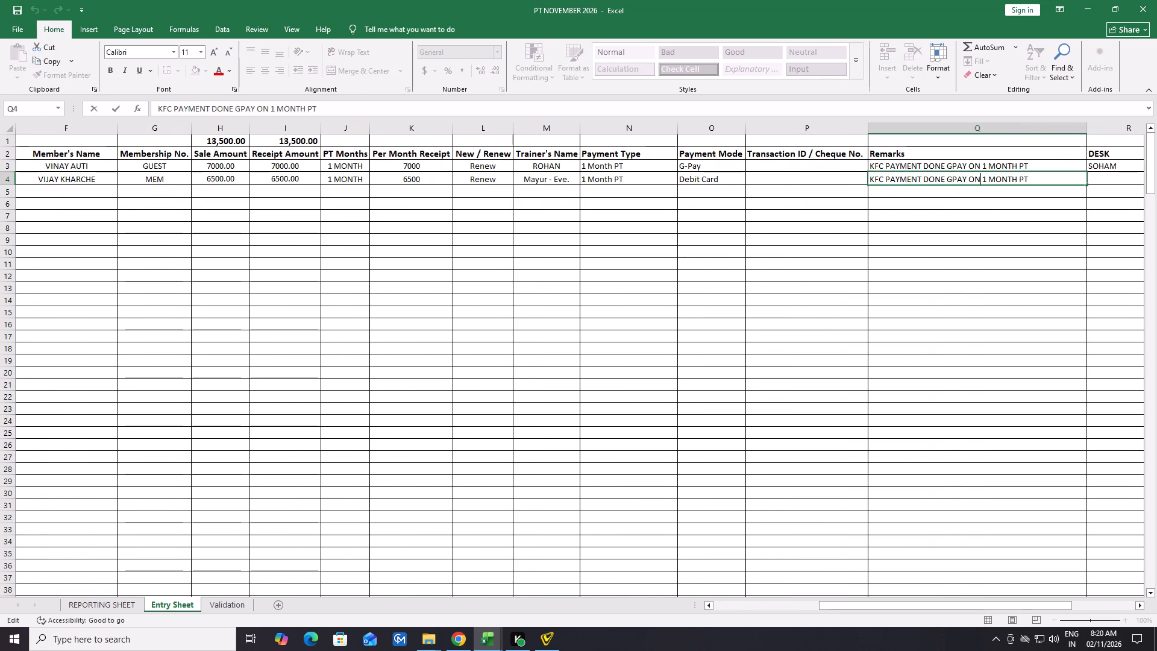
key(Right)
key(Right)
key(Right)
key(BackSpace)
key(BackSpace)
key(BackSpace)
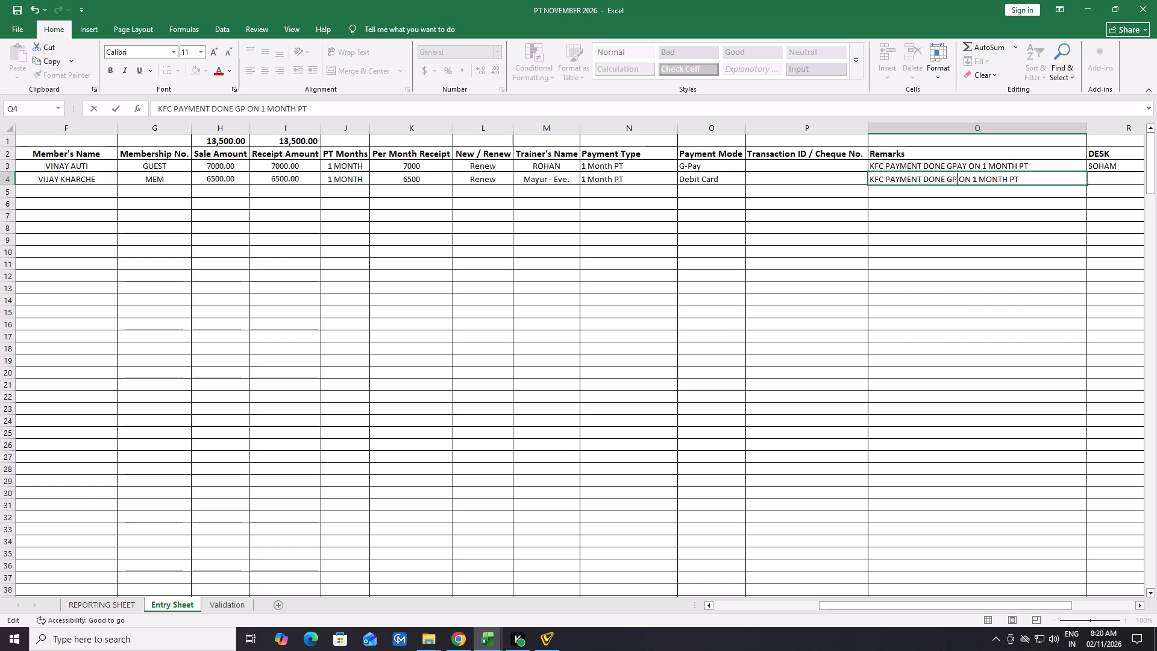
key(BackSpace)
key(BackSpace)
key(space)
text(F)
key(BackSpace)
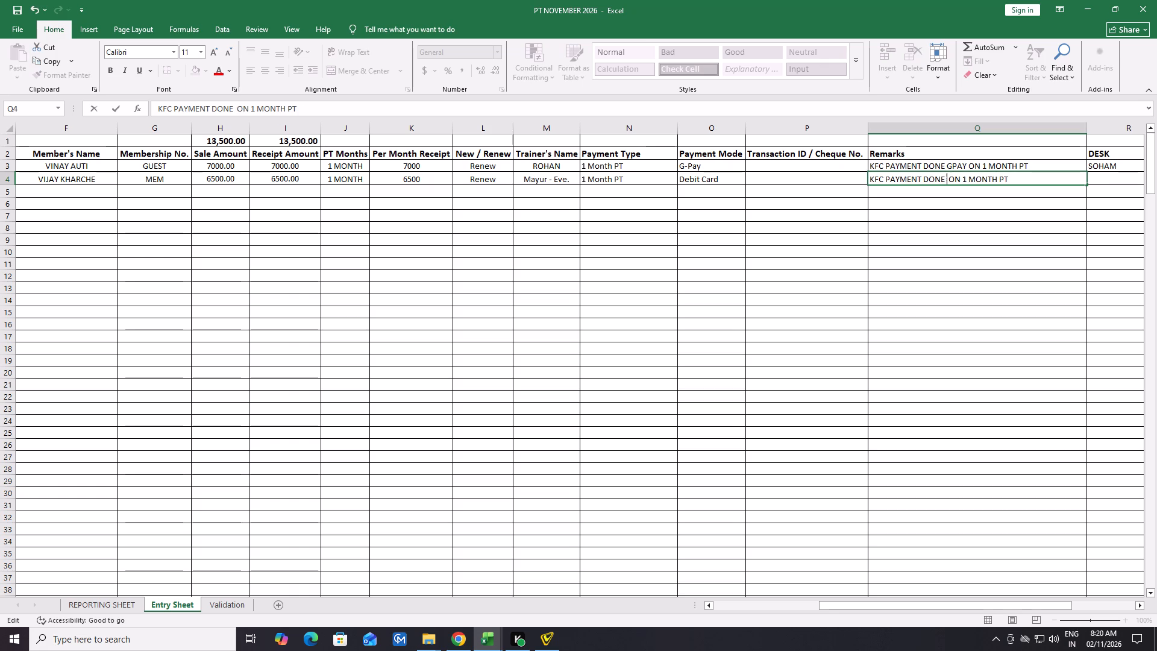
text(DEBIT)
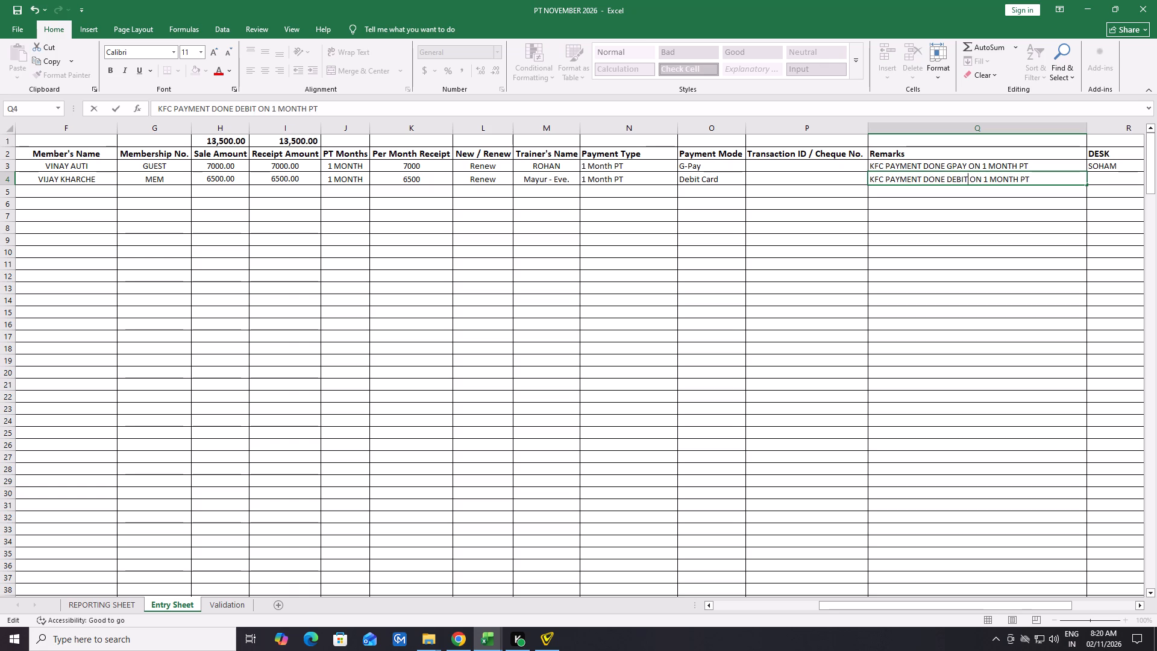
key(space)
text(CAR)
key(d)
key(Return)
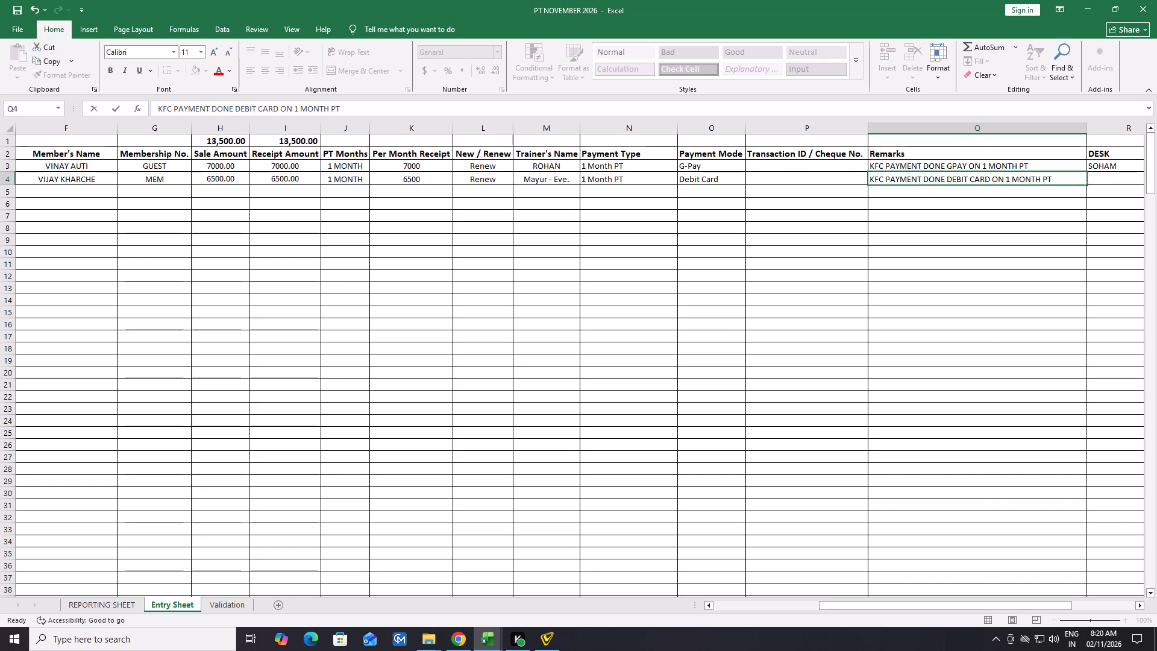
Enter AMRUTA as the desk for receipt 685N and save the workbook.
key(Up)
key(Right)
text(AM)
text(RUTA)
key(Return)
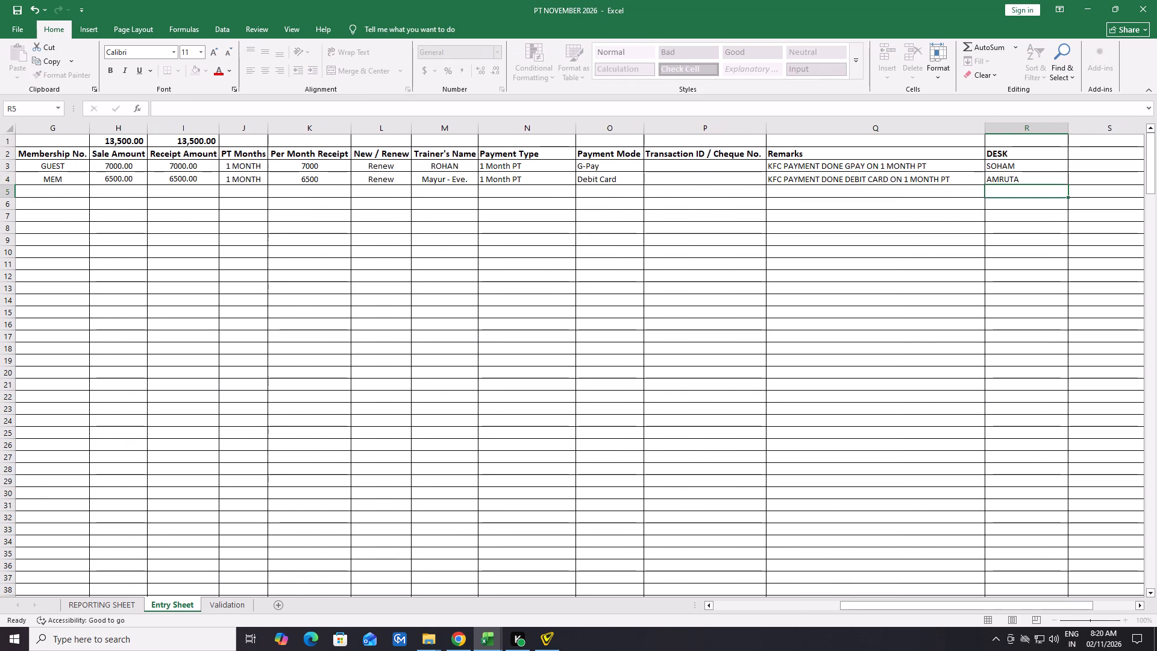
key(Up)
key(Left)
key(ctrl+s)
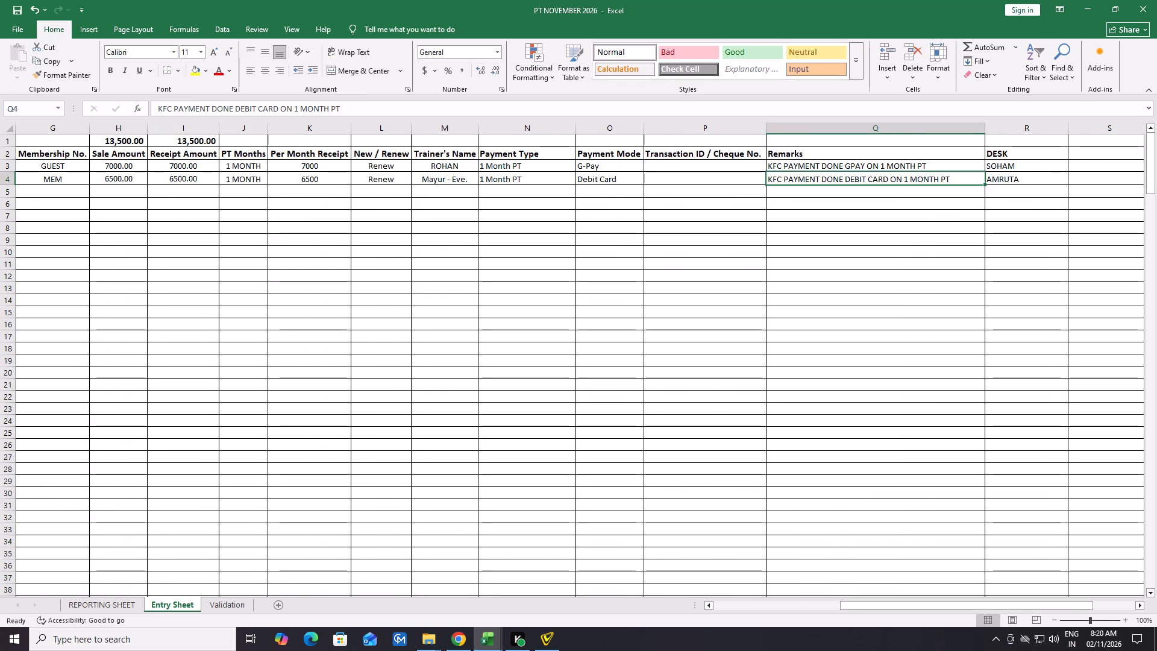
Change KFC to KFF in the remark for receipt 685N and save the workbook.
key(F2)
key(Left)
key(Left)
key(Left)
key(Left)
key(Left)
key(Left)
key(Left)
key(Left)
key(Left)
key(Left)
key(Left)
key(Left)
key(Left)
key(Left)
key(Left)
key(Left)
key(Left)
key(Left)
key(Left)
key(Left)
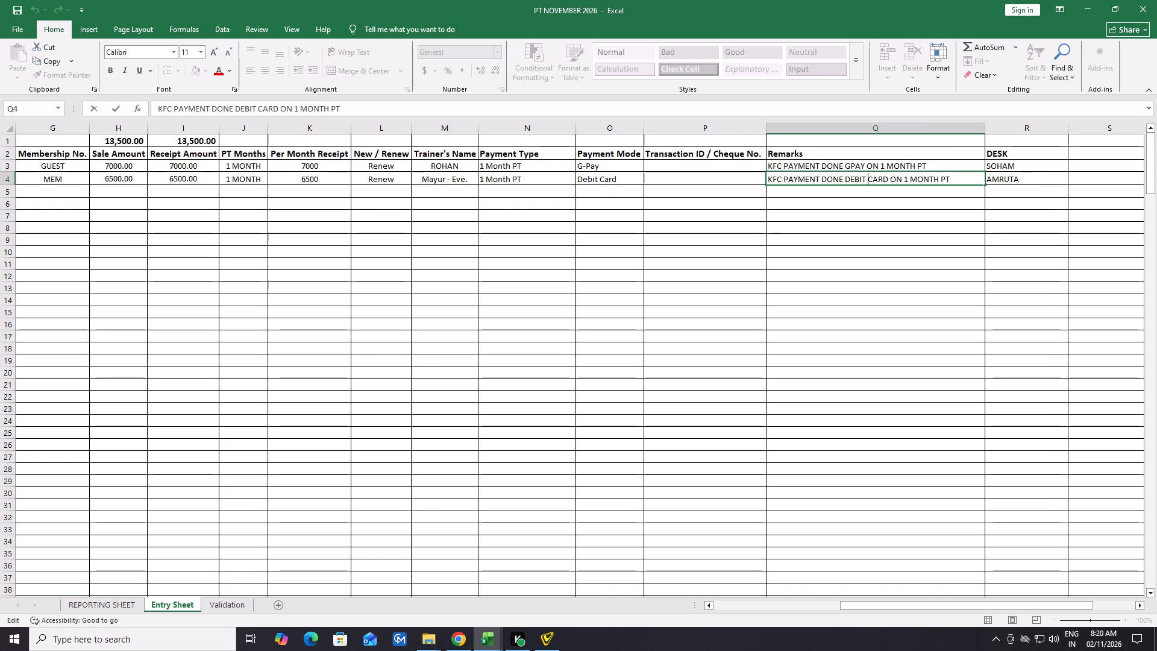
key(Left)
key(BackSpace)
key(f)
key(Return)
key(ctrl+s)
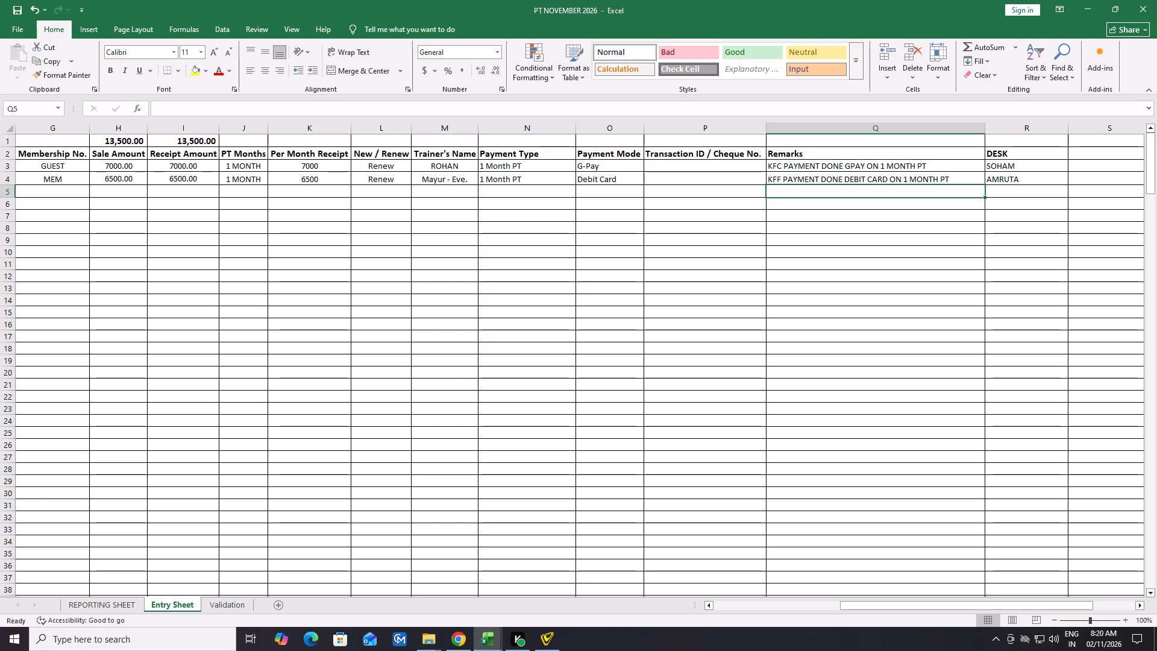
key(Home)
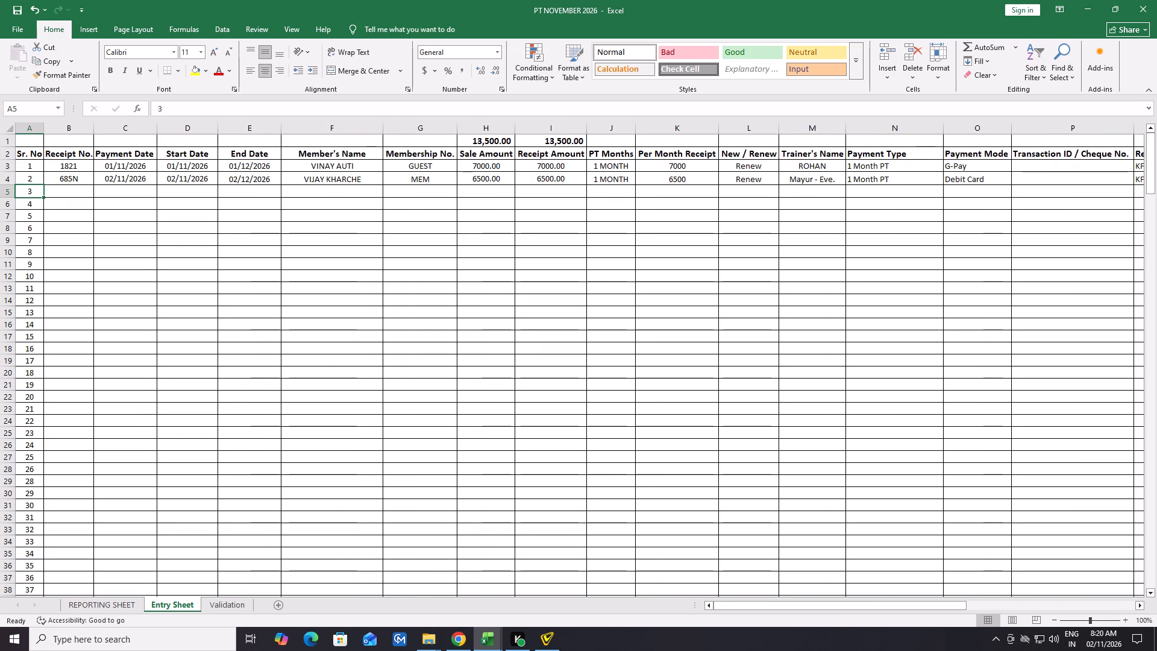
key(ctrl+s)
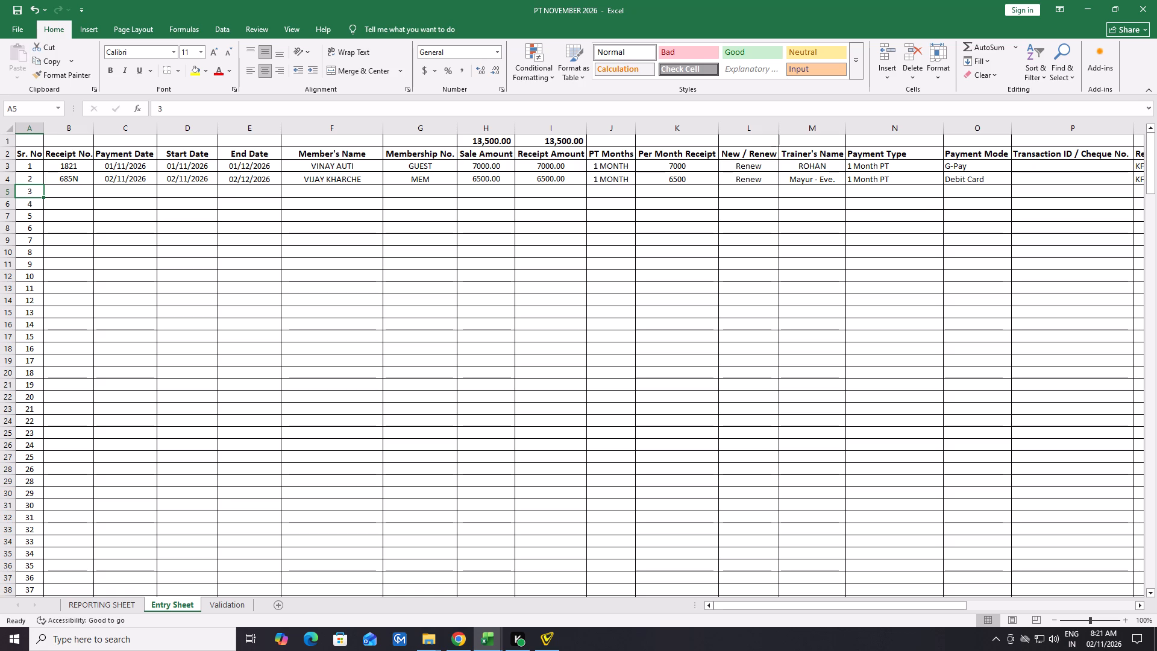
Minimise the PT NOVEMBER 2026 and MASSAGE BOOKING FILE workbooks to get back to the GST MEMBERSHIP AMOUNT workbook.
click(1094, 0)
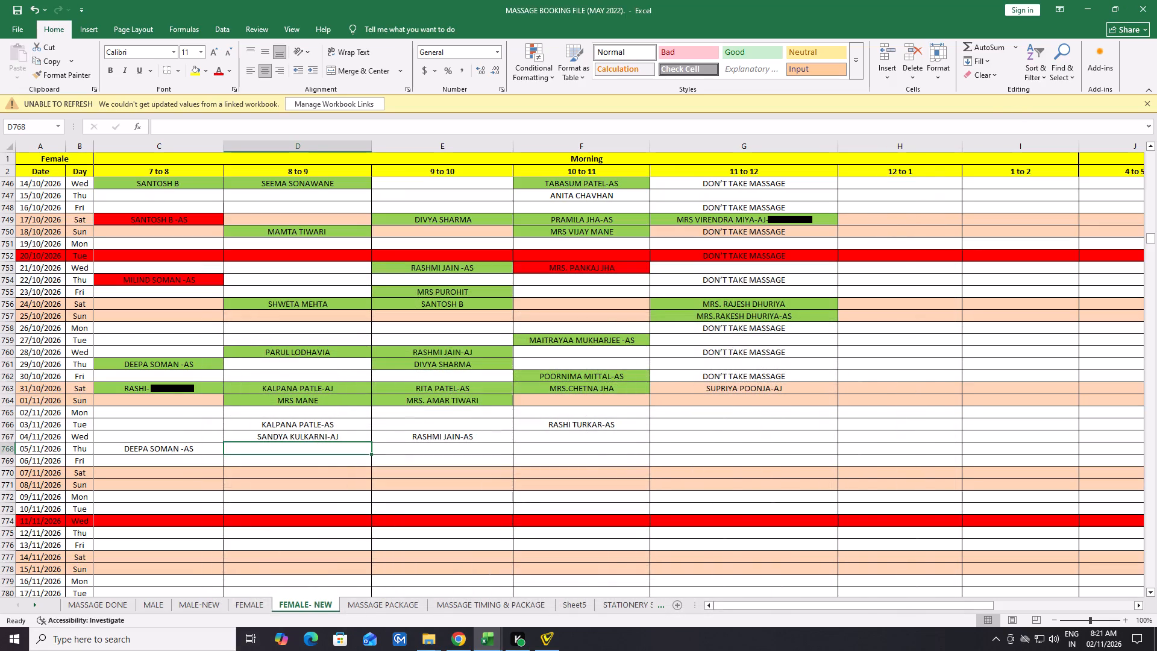
click(1096, 0)
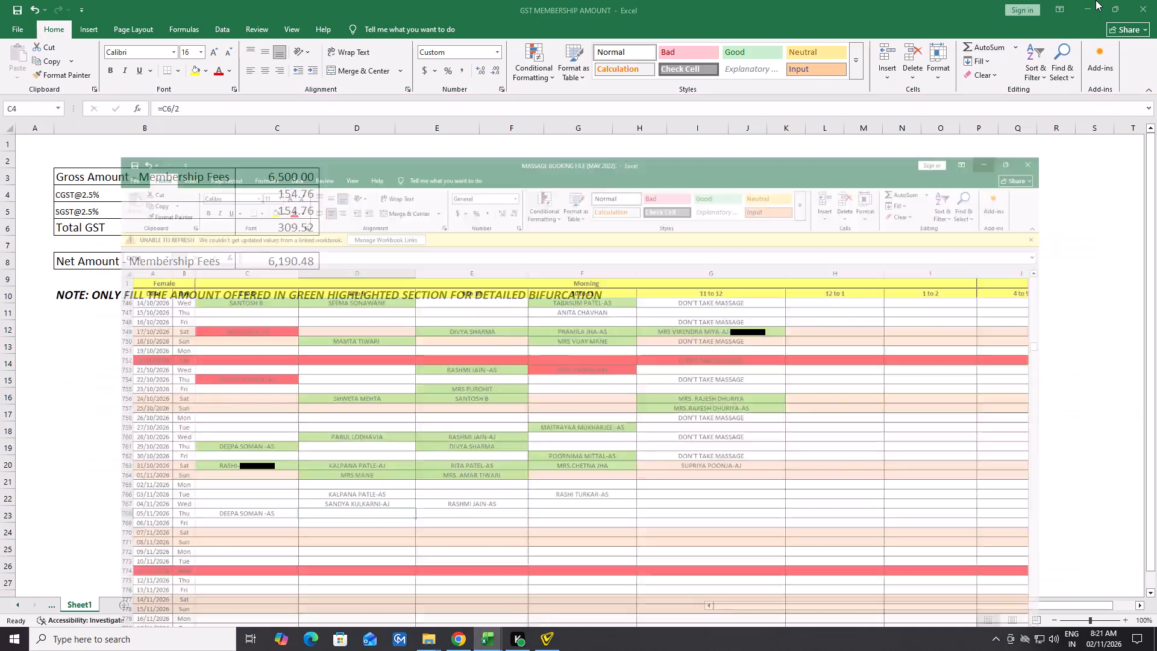